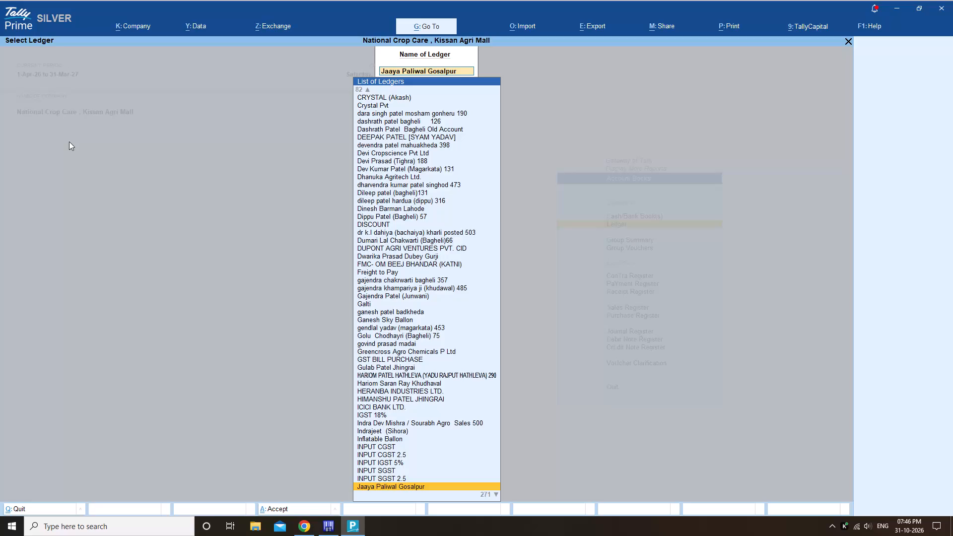
# Open the ledger vouchers of the Aditya Agri Tech (475) party account for the period 1-Jan-25 to 31-Oct-26.
pyautogui.write('chan')
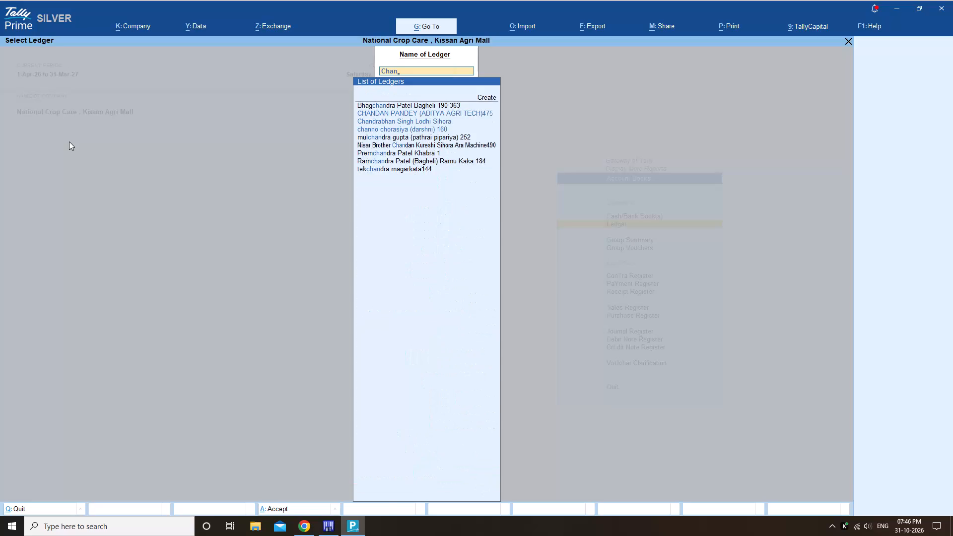
pyautogui.press('Down')
pyautogui.press('Return')
pyautogui.hotkey('alt', 'F2')
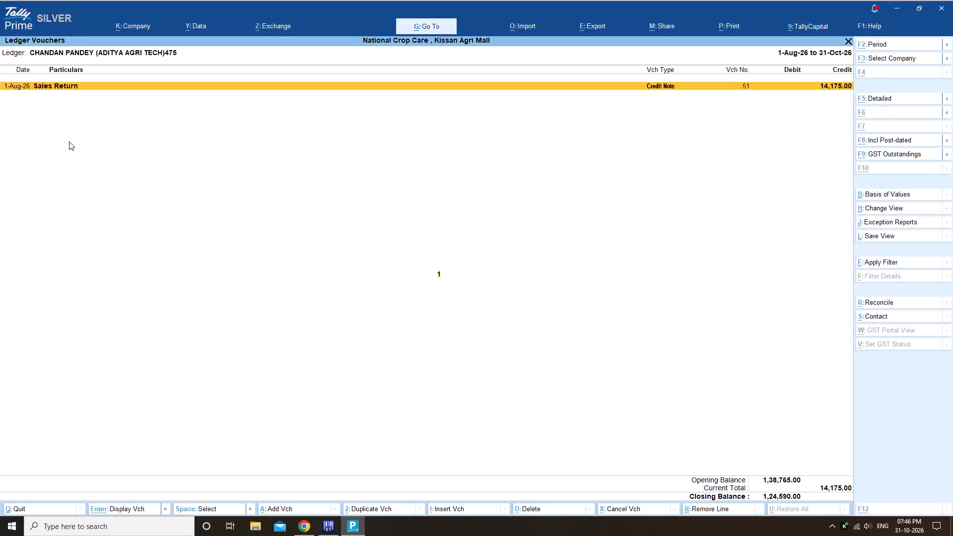
pyautogui.write('1/1/25')
pyautogui.press('Return')
pyautogui.press('Return')
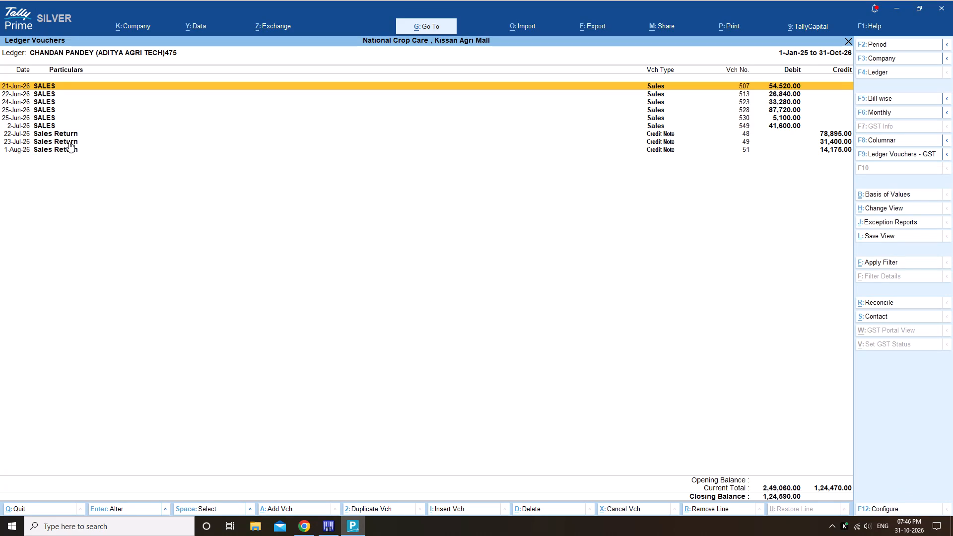
# Print the tax invoice for sales voucher 507 dated 21-Jun-26 and return to the ledger's voucher list.
pyautogui.press('Return')
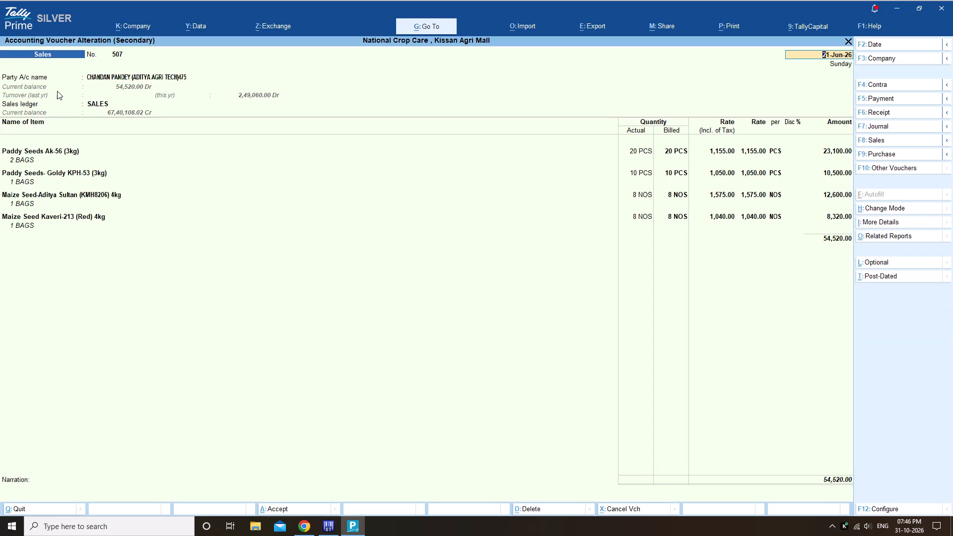
pyautogui.click(731, 30)
pyautogui.click(772, 59)
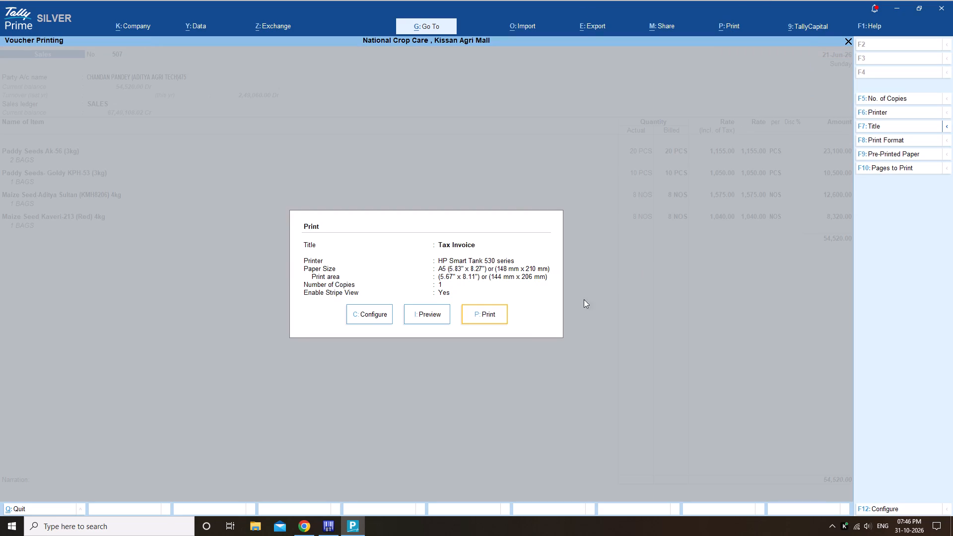
pyautogui.click(498, 312)
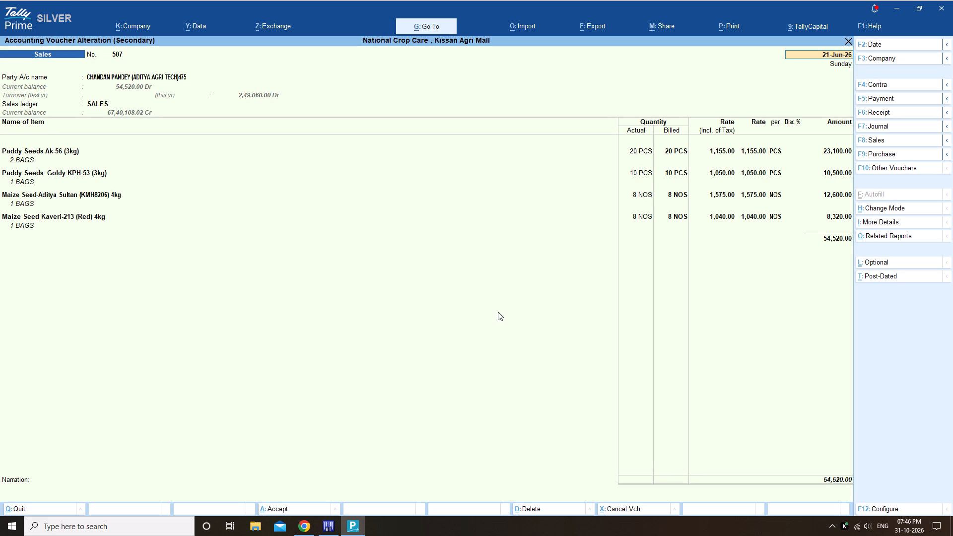
pyautogui.press('Escape')
pyautogui.press('Escape')
pyautogui.press('Escape')
# Print the tax invoice for sales voucher 513 dated 22-Jun-26 and return to the ledger's voucher list.
pyautogui.press('Down')
pyautogui.press('Return')
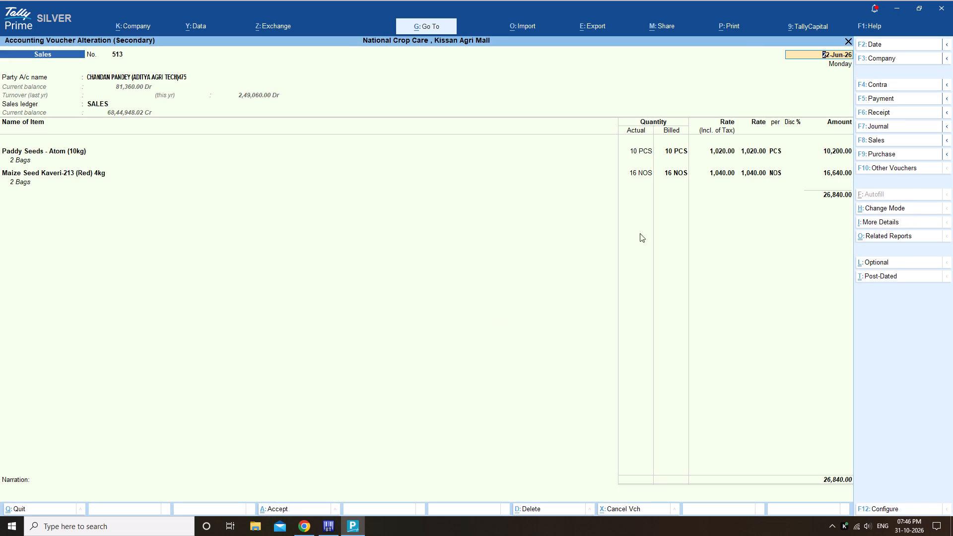
pyautogui.click(729, 21)
pyautogui.click(745, 61)
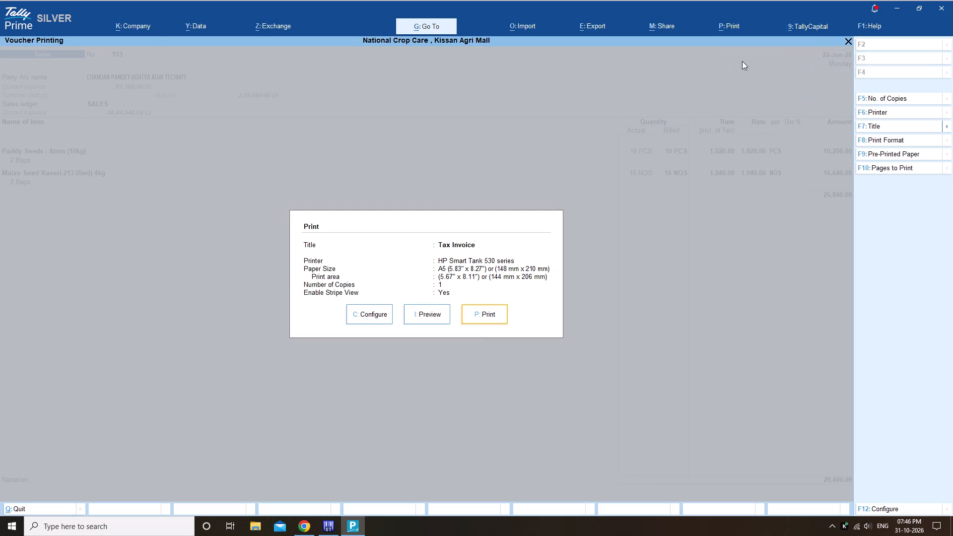
pyautogui.click(487, 315)
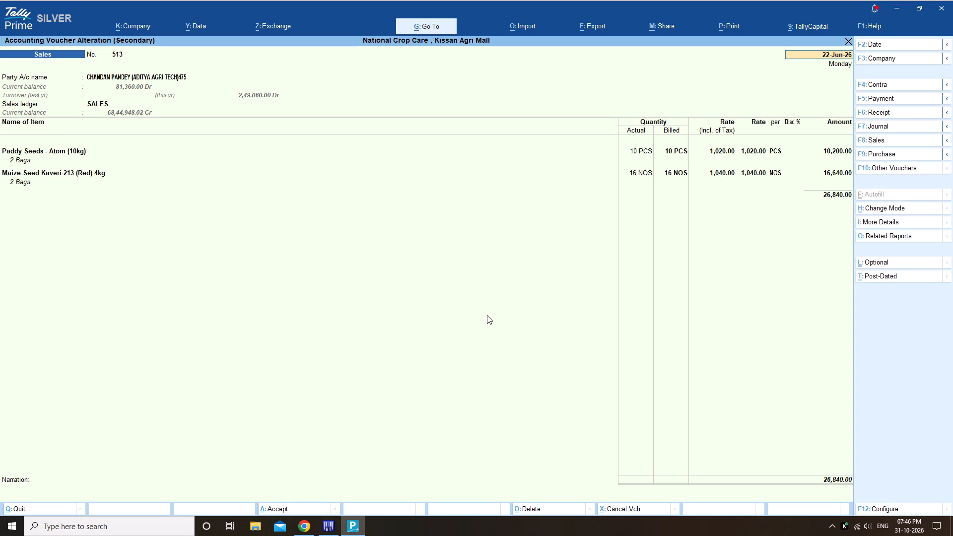
pyautogui.press('Escape')
pyautogui.press('Escape')
pyautogui.press('Escape')
# Print the tax invoice for sales voucher 523 dated 24-Jun-26 and return to the ledger's voucher list.
pyautogui.press('Down')
pyautogui.press('Return')
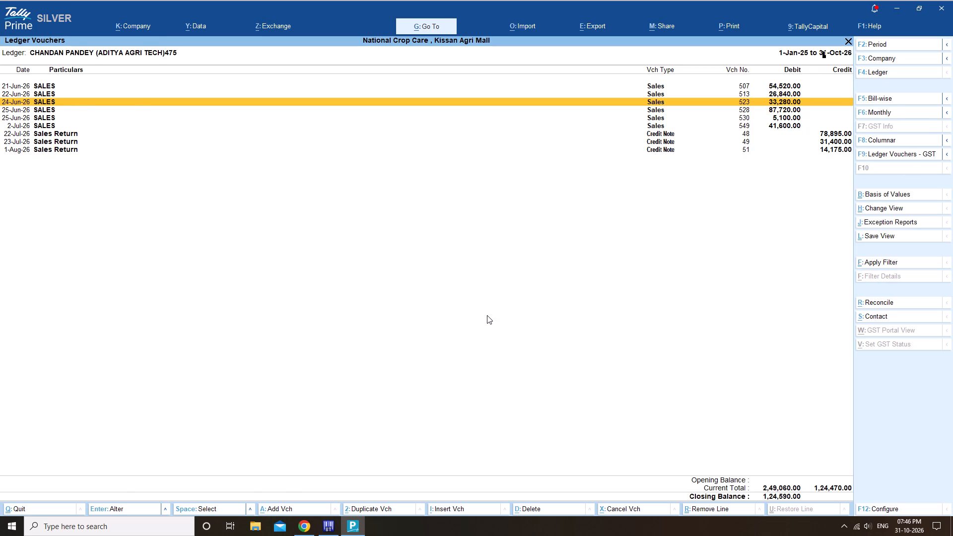
pyautogui.click(725, 21)
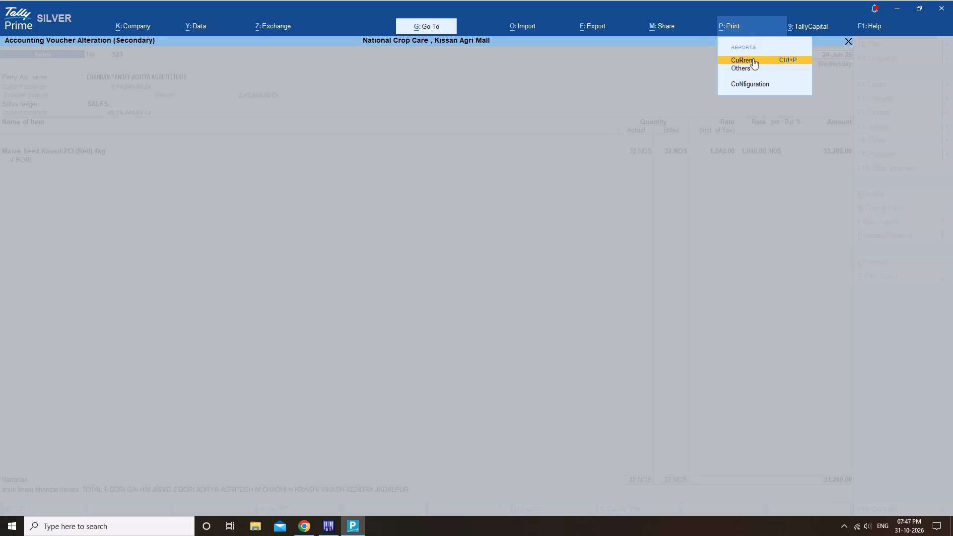
pyautogui.click(753, 59)
pyautogui.click(494, 319)
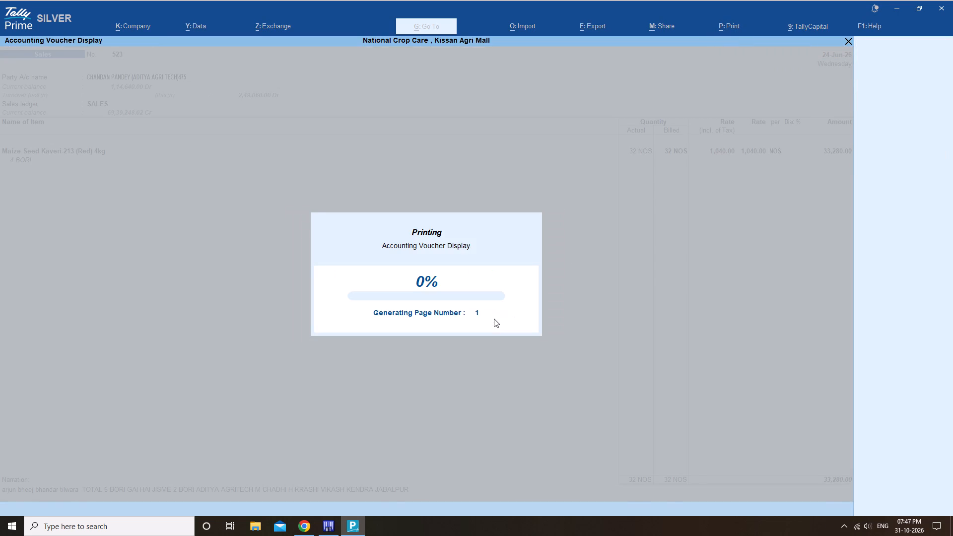
pyautogui.press('Escape')
pyautogui.press('Escape')
pyautogui.press('Escape')
# Print the tax invoice for sales voucher 528 dated 25-Jun-26 and return to the ledger's voucher list.
pyautogui.press('Down')
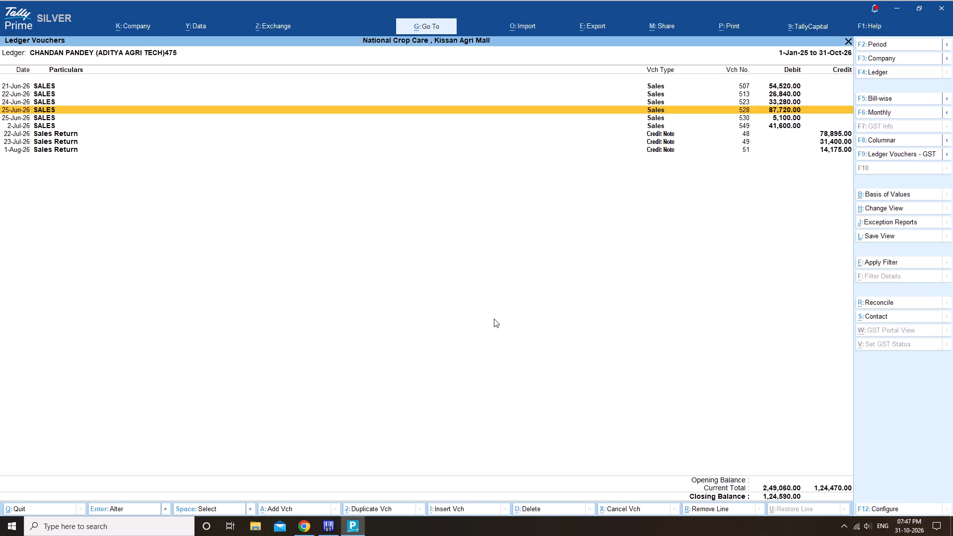
pyautogui.press('Return')
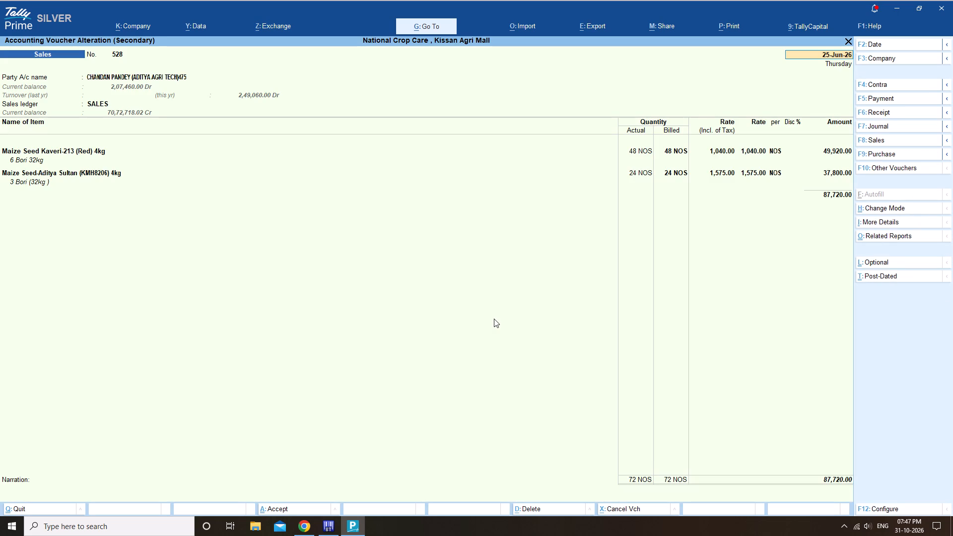
pyautogui.click(735, 25)
pyautogui.click(751, 61)
pyautogui.click(478, 318)
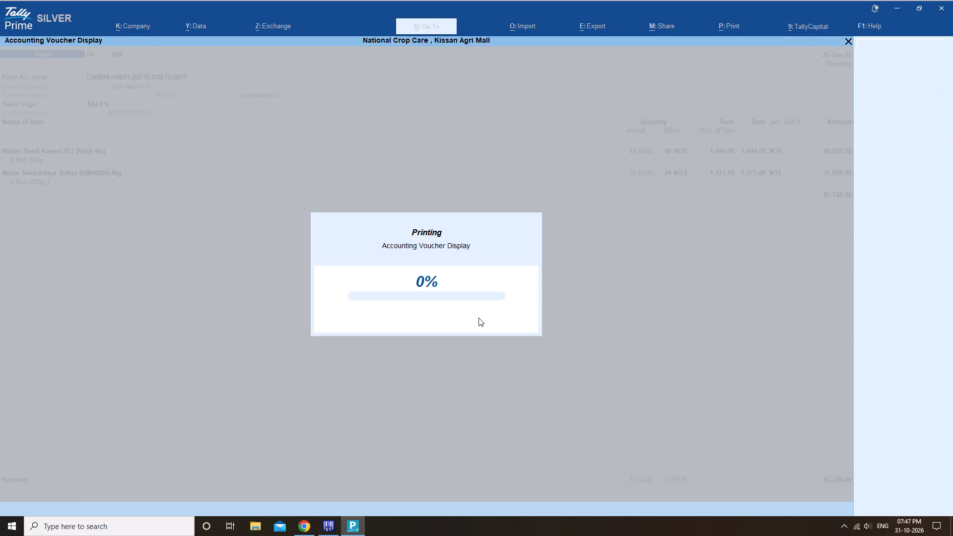
pyautogui.press('Escape')
pyautogui.press('Escape')
pyautogui.press('Escape')
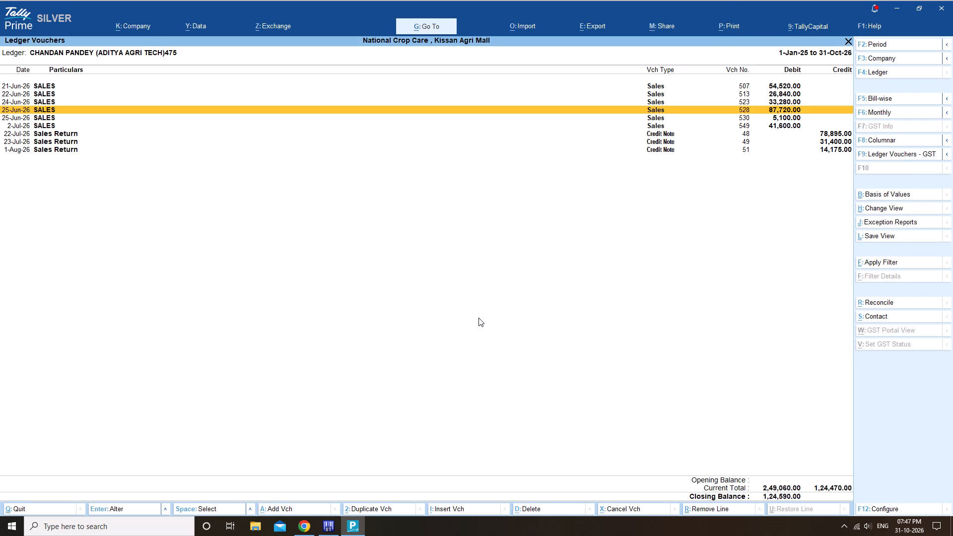
# Print the tax invoice for sales voucher 530 dated 25-Jun-26 and return to the ledger's voucher list.
pyautogui.press('Down')
pyautogui.press('Return')
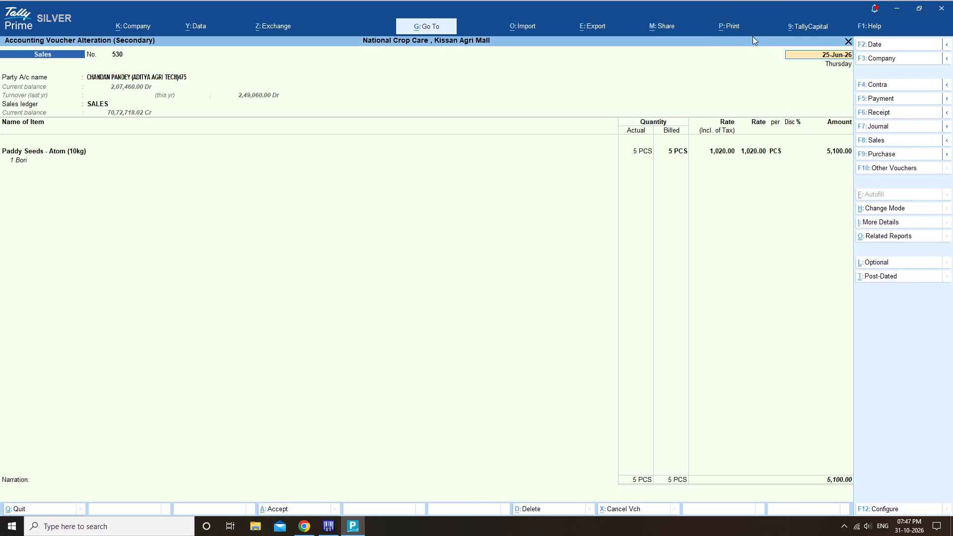
pyautogui.click(725, 21)
pyautogui.click(756, 59)
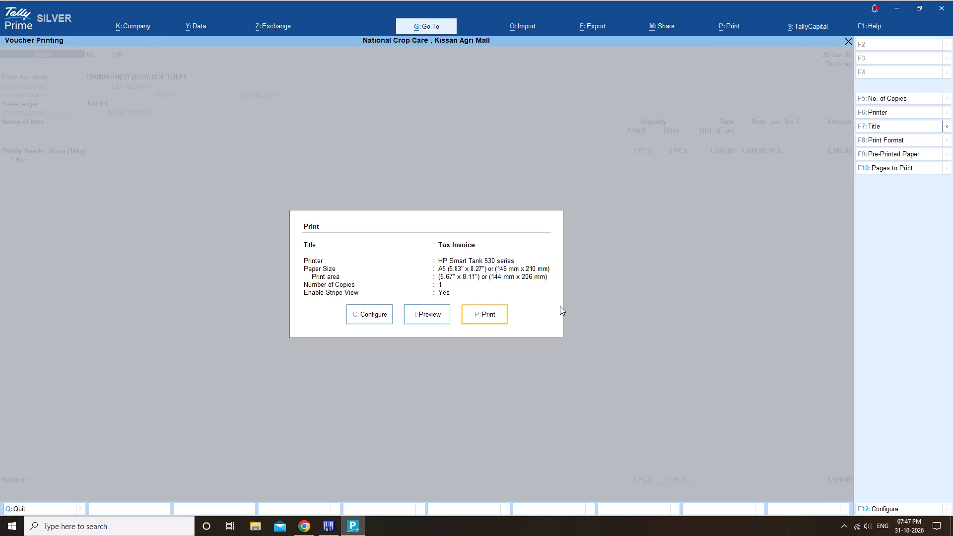
pyautogui.click(501, 311)
pyautogui.press('Escape')
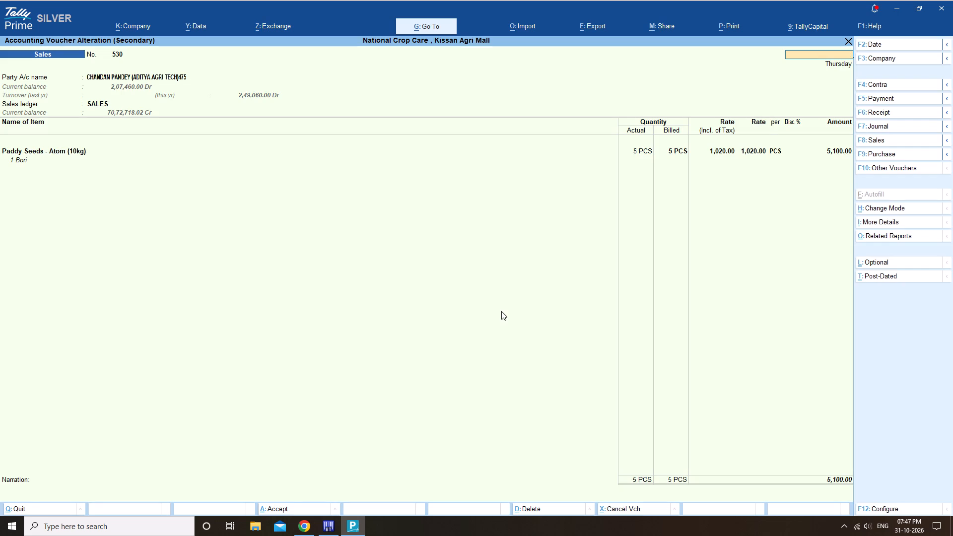
pyautogui.press('Escape')
pyautogui.press('Escape')
# Open sales voucher 549 dated 2-Jul-26 from the ledger's voucher list.
pyautogui.press('Down')
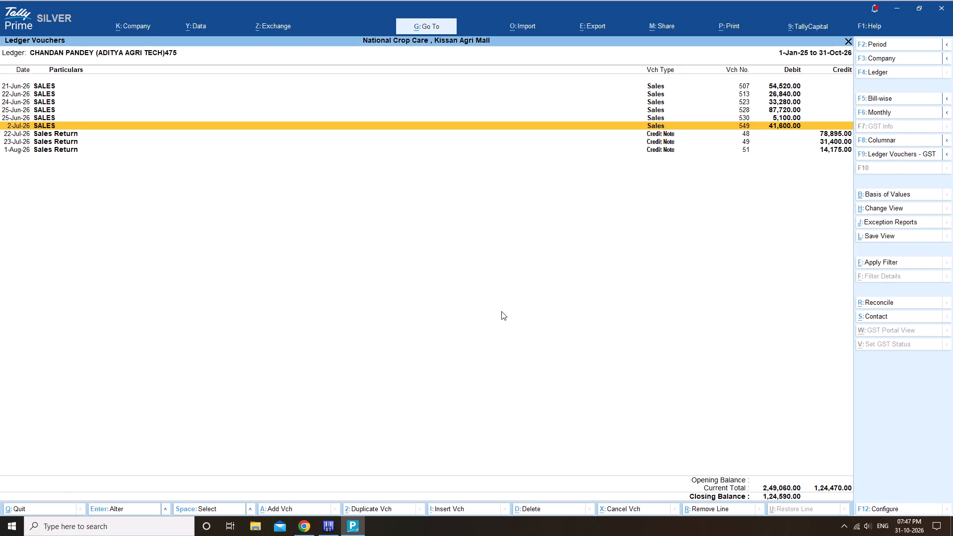
pyautogui.press('Return')
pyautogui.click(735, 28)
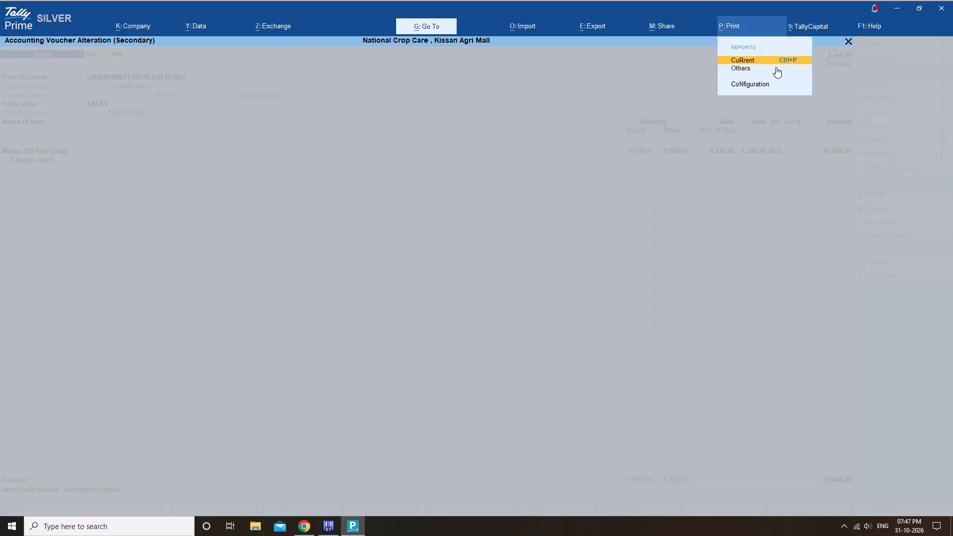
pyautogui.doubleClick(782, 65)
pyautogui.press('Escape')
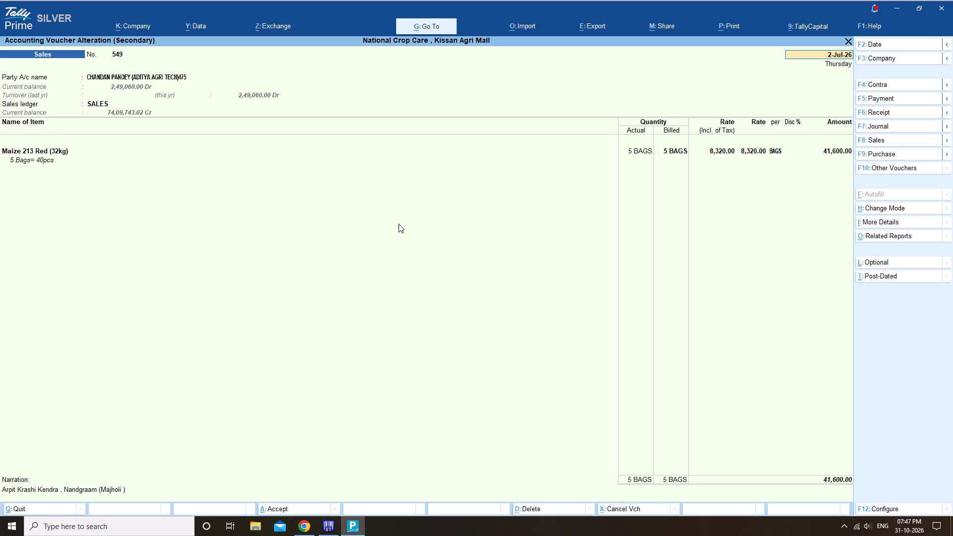
# Print the tax invoice for sales voucher 549 and return to the ledger's voucher list.
pyautogui.click(734, 28)
pyautogui.click(767, 57)
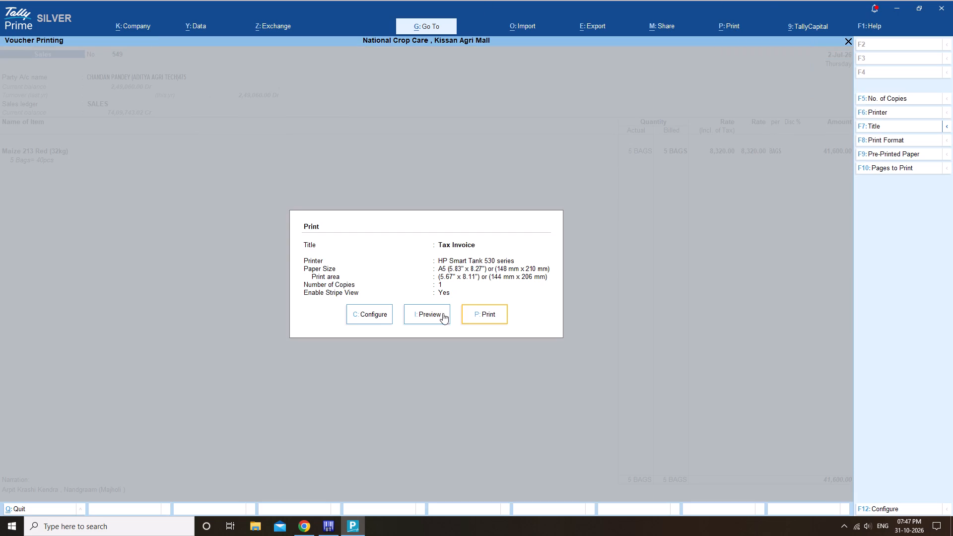
pyautogui.click(473, 312)
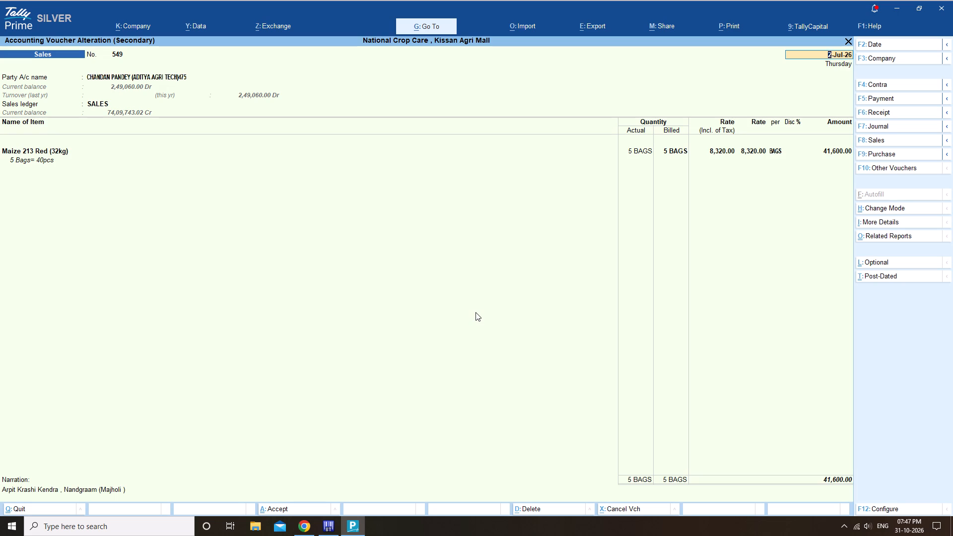
pyautogui.press('Escape')
pyautogui.press('Escape')
pyautogui.press('Escape')
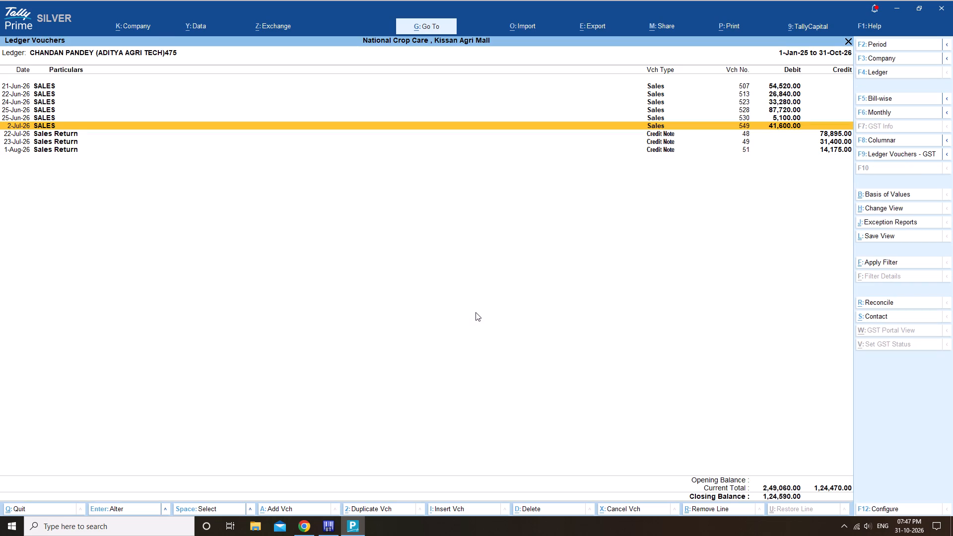
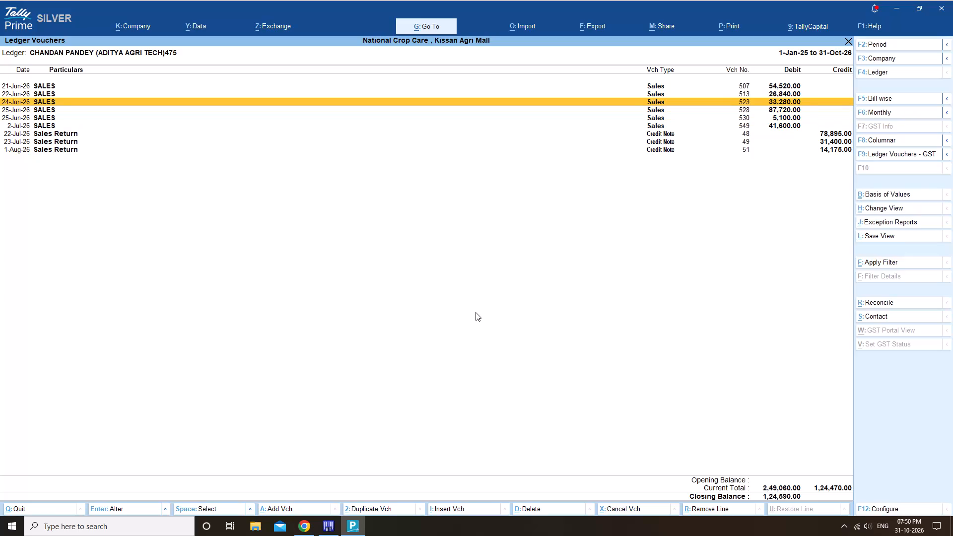
# Open sales voucher 507 dated 21-Jun-26 from the ledger's voucher list.
pyautogui.press('Up')
pyautogui.press('Up')
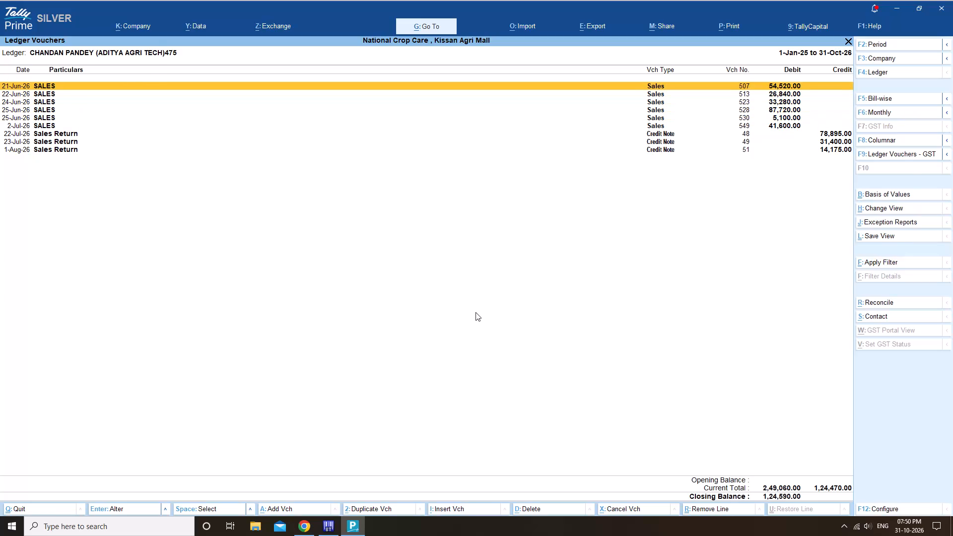
pyautogui.press('Return')
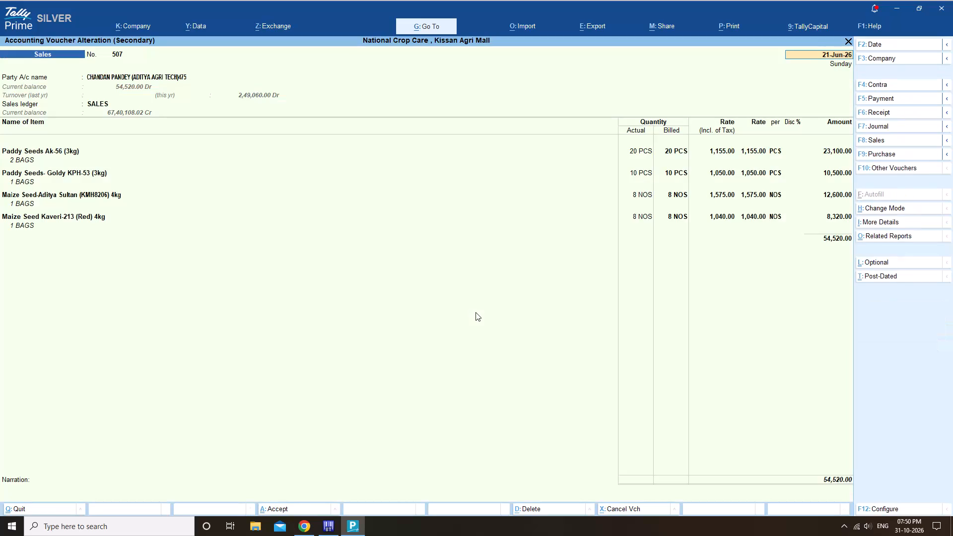
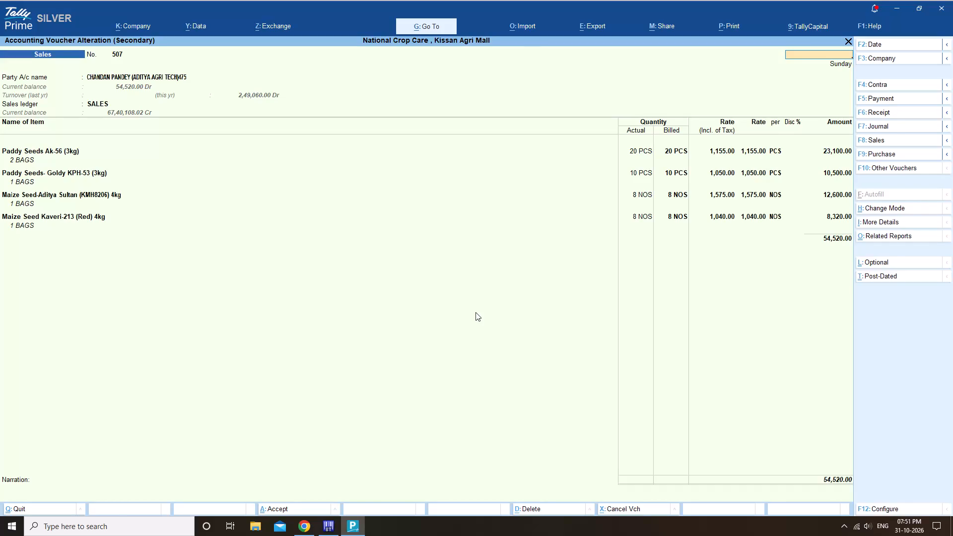
# Close sales voucher 507 without changes and return to the party ledger's voucher list.
pyautogui.press('Escape')
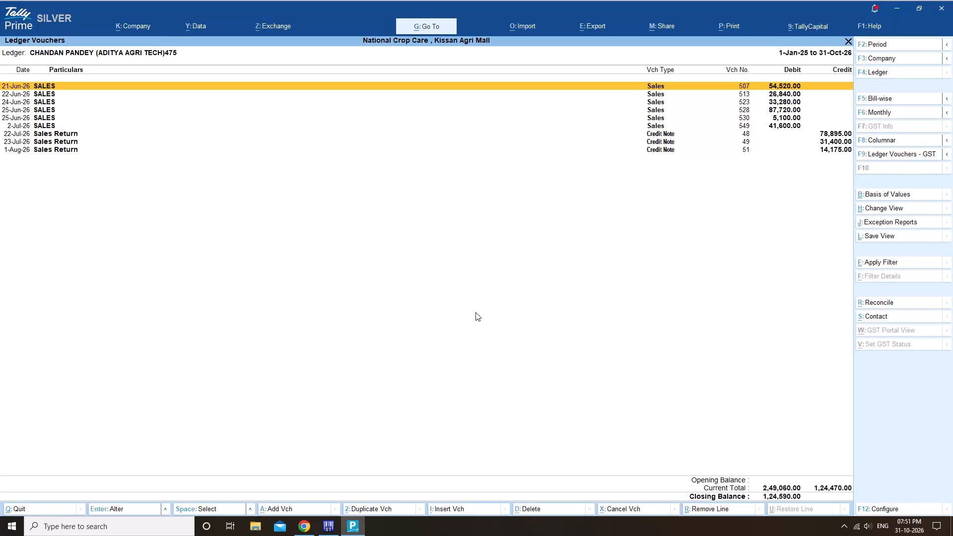
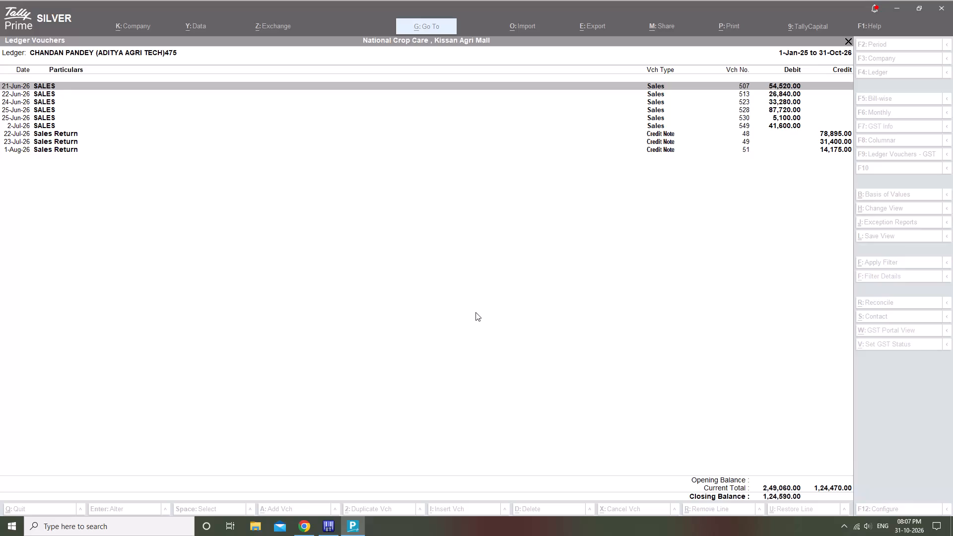
# Leave the current party ledger and open the ledger of Aditya Agri Tech Private Limited.
pyautogui.press('Escape')
pyautogui.click(267, 391)
pyautogui.press('Escape')
pyautogui.press('Escape')
pyautogui.write('adit')
pyautogui.press('Down')
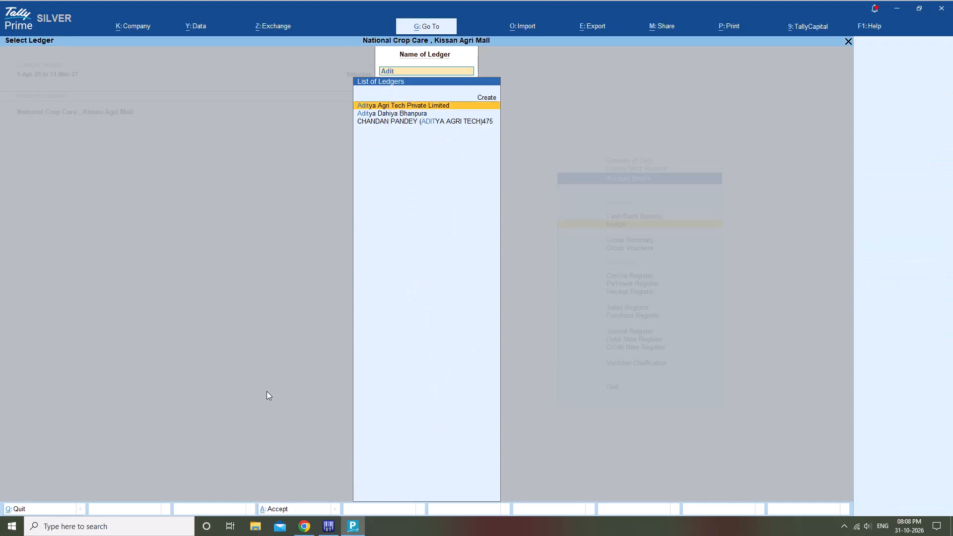
pyautogui.press('Return')
# Set the ledger report's period to start from 1/1/25, keeping the end date.
pyautogui.hotkey('alt', 'F2')
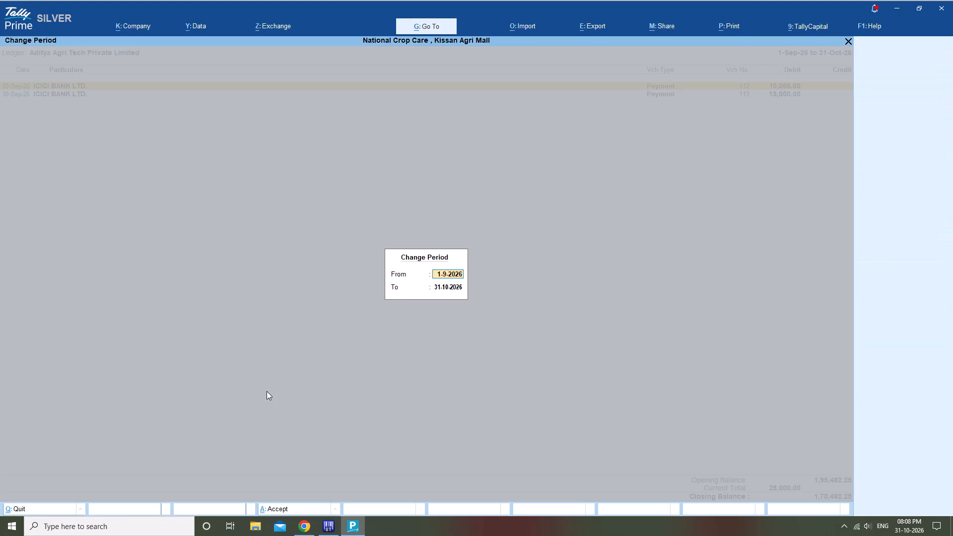
pyautogui.write('1/1/25')
pyautogui.press('Return')
pyautogui.press('Return')
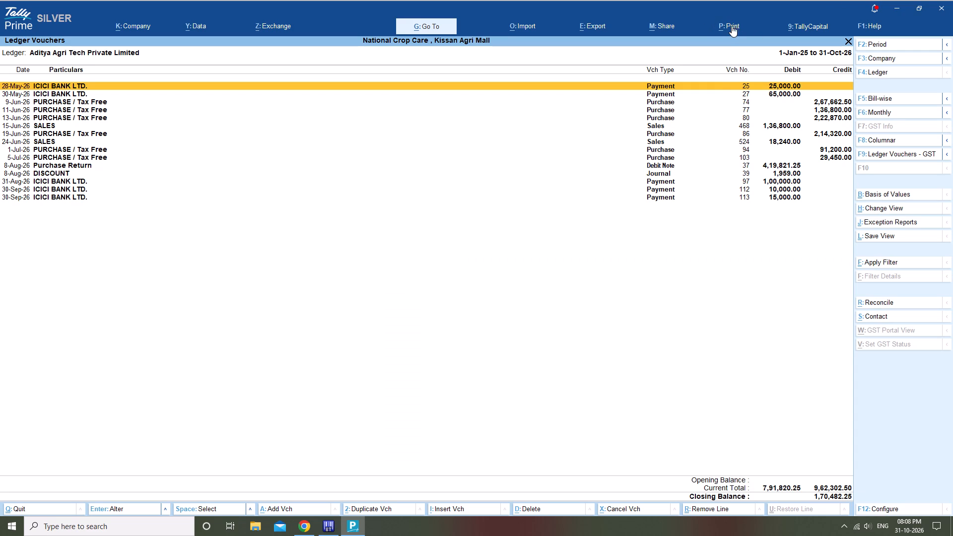
# Print the current Aditya Agri Tech Private Limited ledger report with the existing print settings.
pyautogui.click(736, 26)
pyautogui.click(751, 56)
pyautogui.click(756, 59)
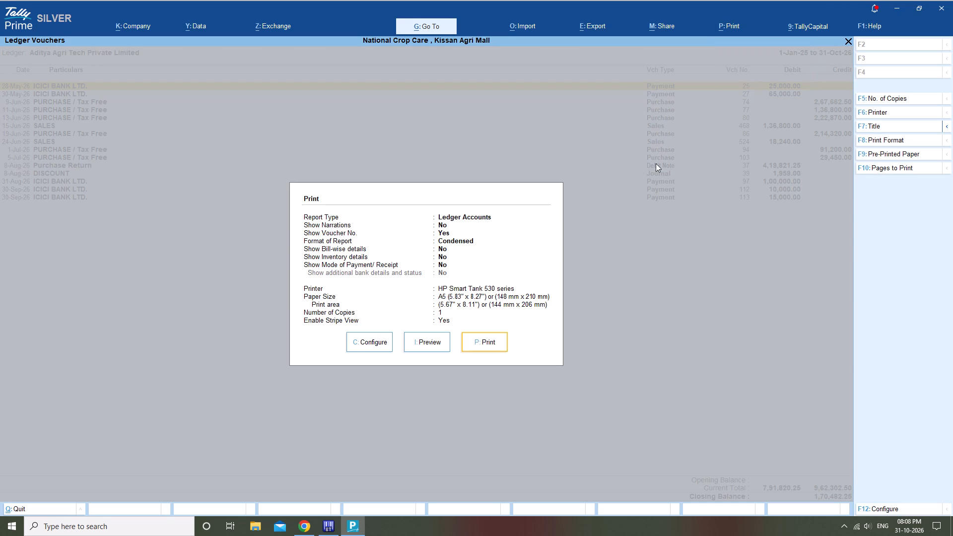
pyautogui.click(496, 346)
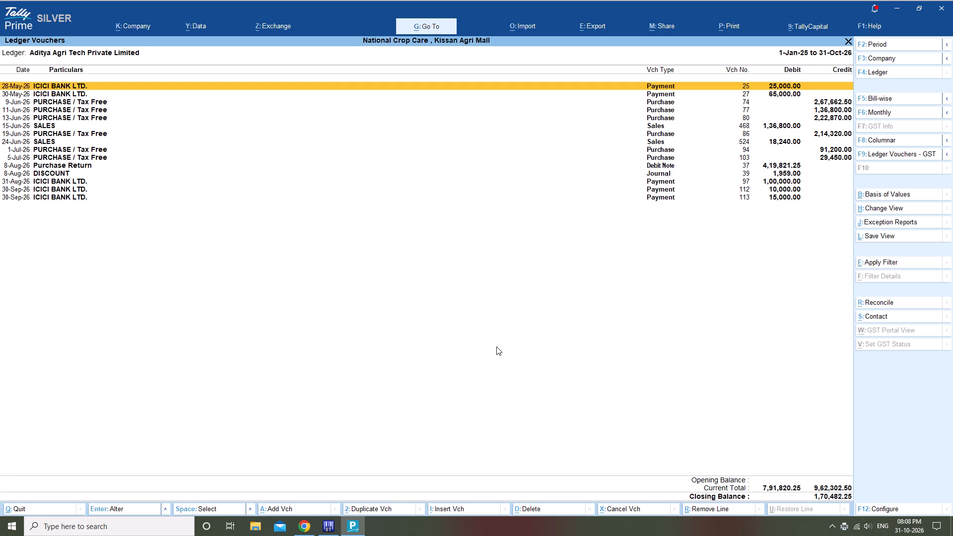
# Select sales voucher 468 dated 15-Jun-26 in the ledger's voucher list.
pyautogui.press('Down')
pyautogui.press('Down')
pyautogui.press('Down')
pyautogui.press('Down')
pyautogui.press('Down')
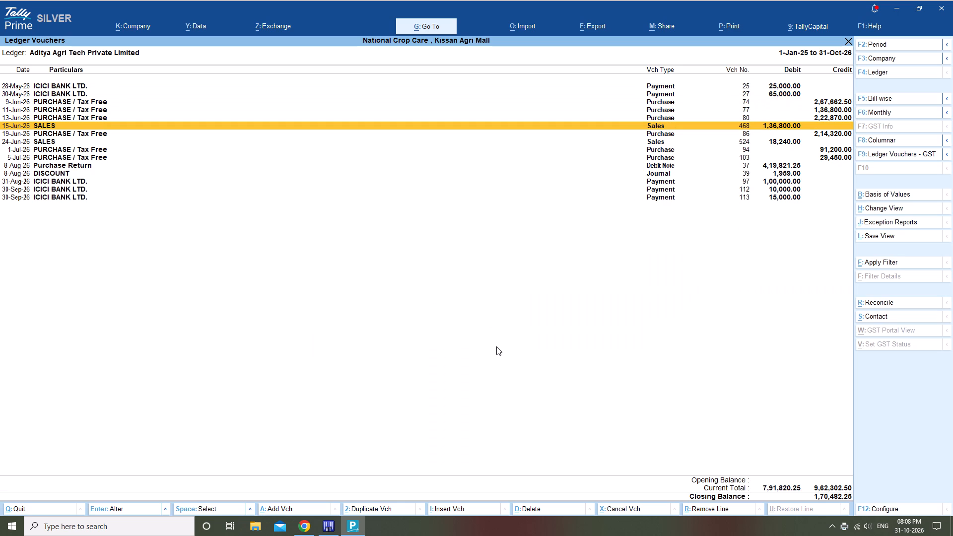
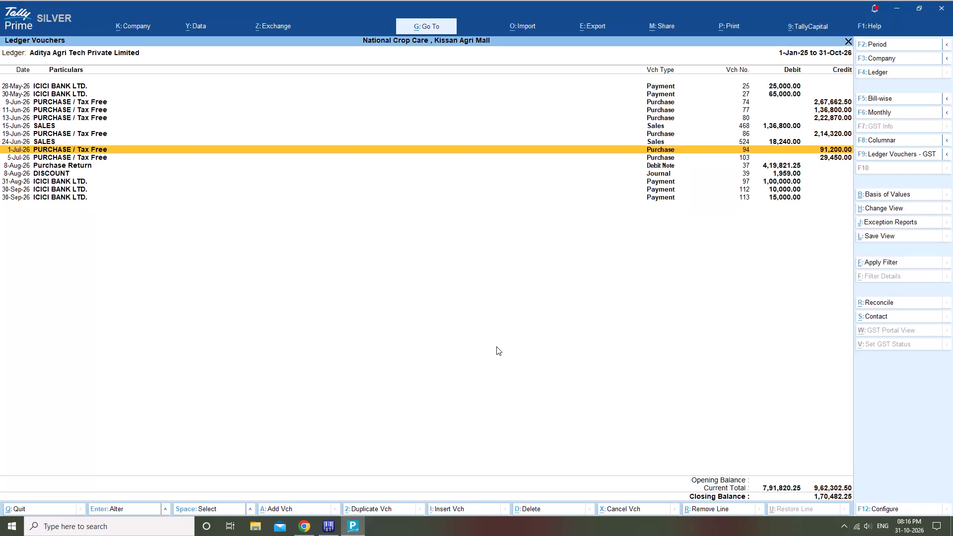
# Open purchase return debit note 37 dated 8-Aug-26 from the ledger and leave it without changes.
pyautogui.press('Down')
pyautogui.press('Down')
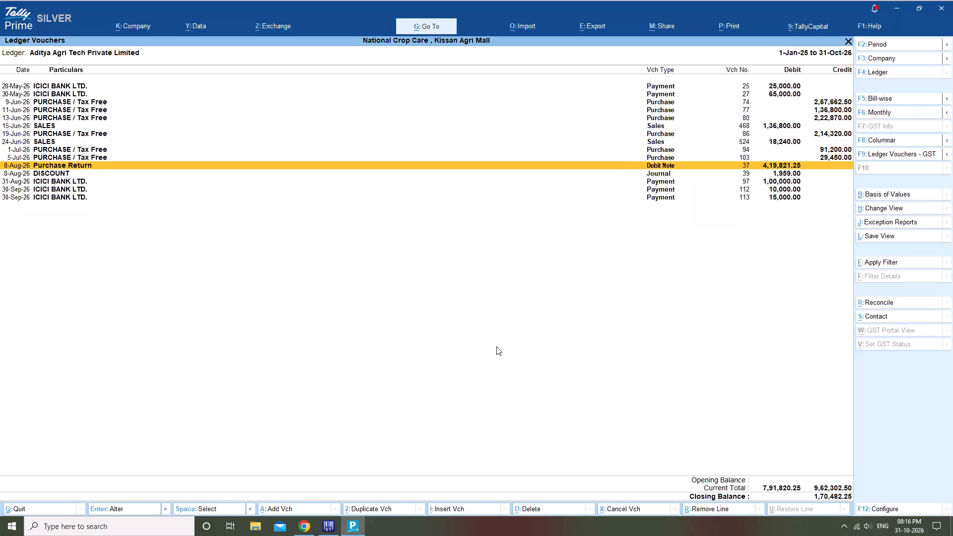
pyautogui.press('Return')
pyautogui.press('Escape')
pyautogui.press('Escape')
pyautogui.press('Escape')
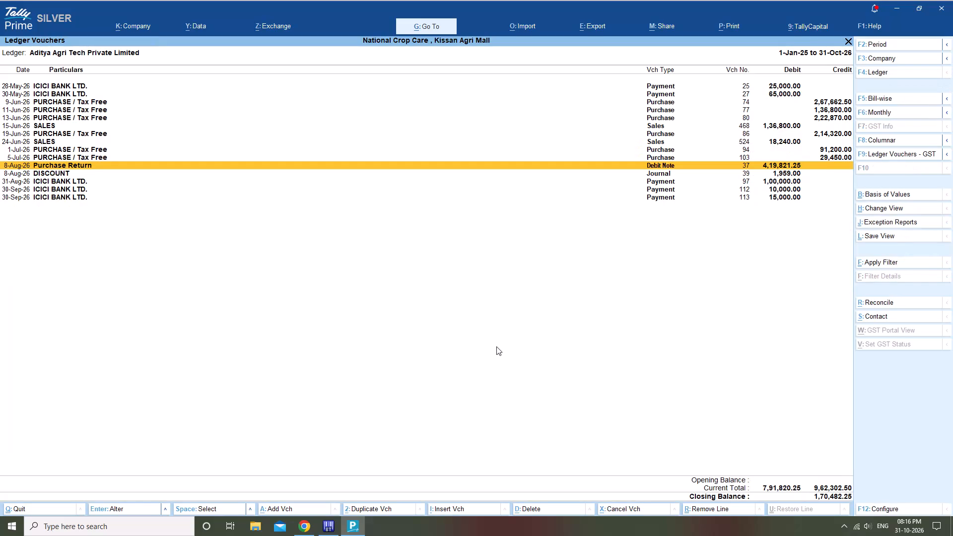
# Examine the item details of purchase voucher 103 dated 5-Jul-26 and return to the ledger without changes.
pyautogui.press('Up')
pyautogui.press('Return')
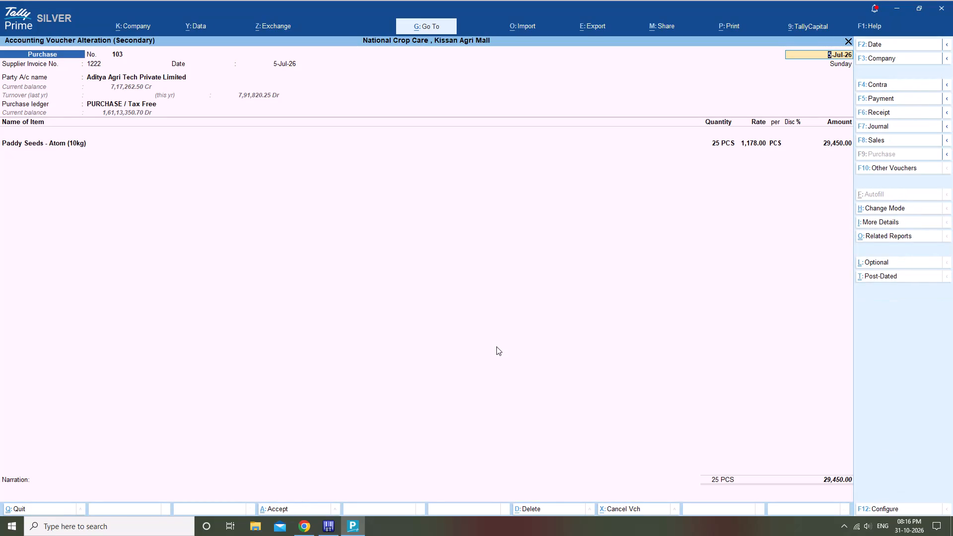
pyautogui.press('Escape')
pyautogui.press('Escape')
pyautogui.press('Escape')
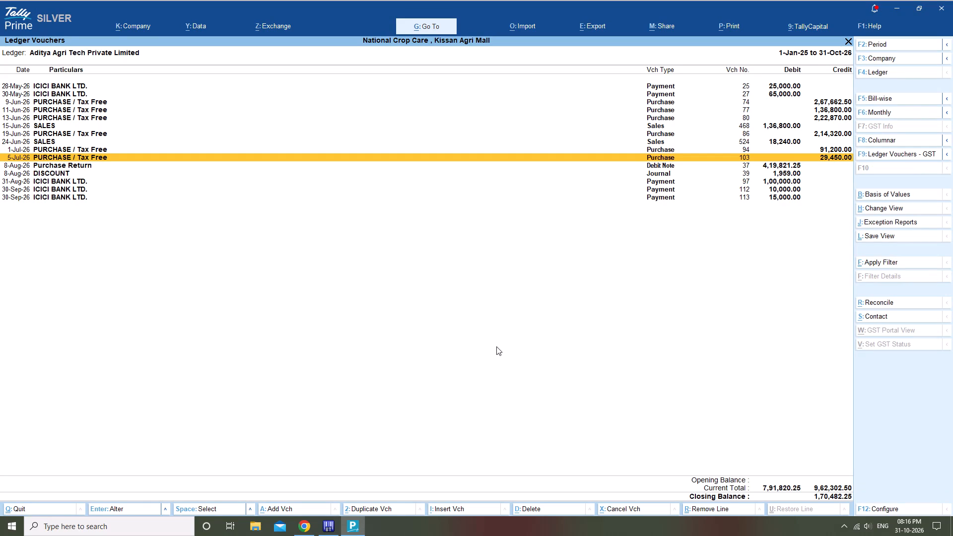
pyautogui.press('Return')
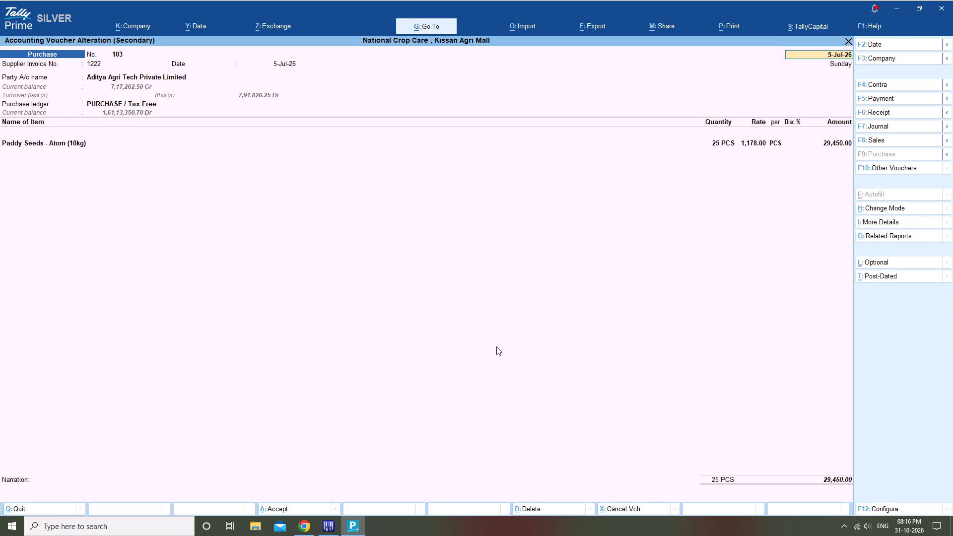
pyautogui.press('Escape')
pyautogui.press('Escape')
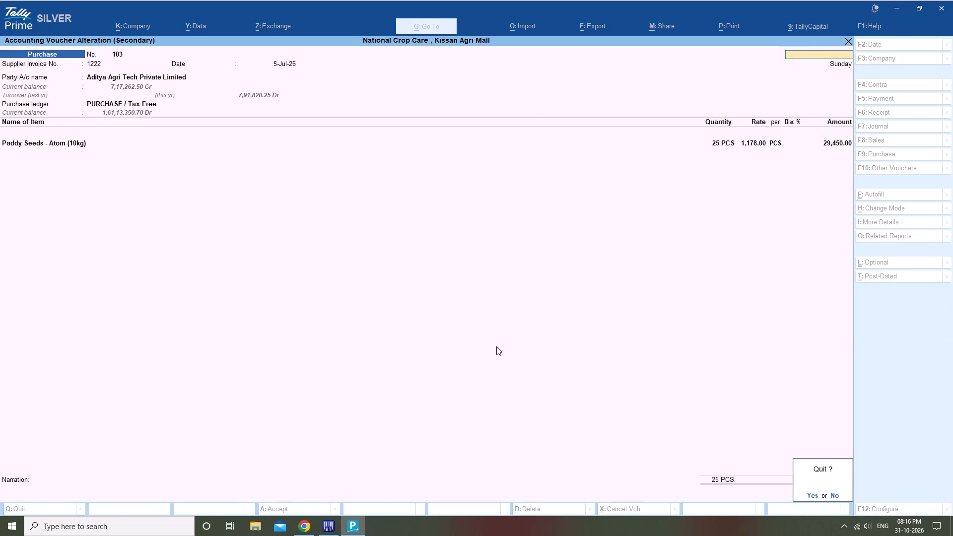
pyautogui.press('Escape')
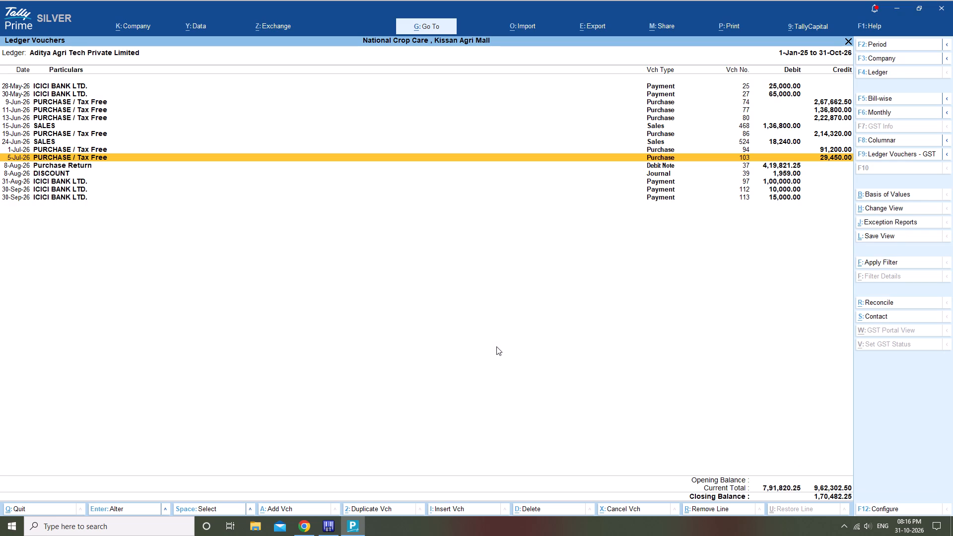
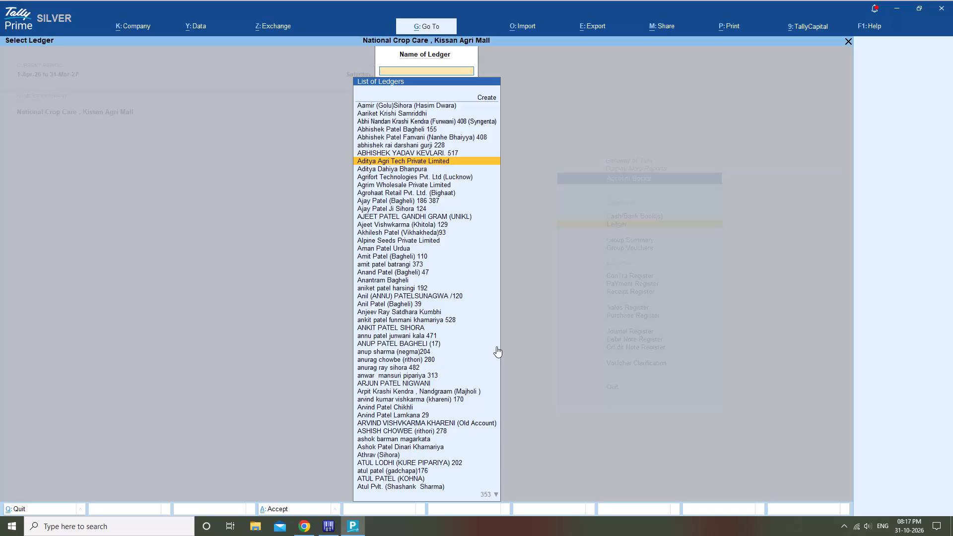
# Open the Aditya Agri Tech party ledger numbered 475 and set its period to start from 1-Jan-25.
pyautogui.write('chan')
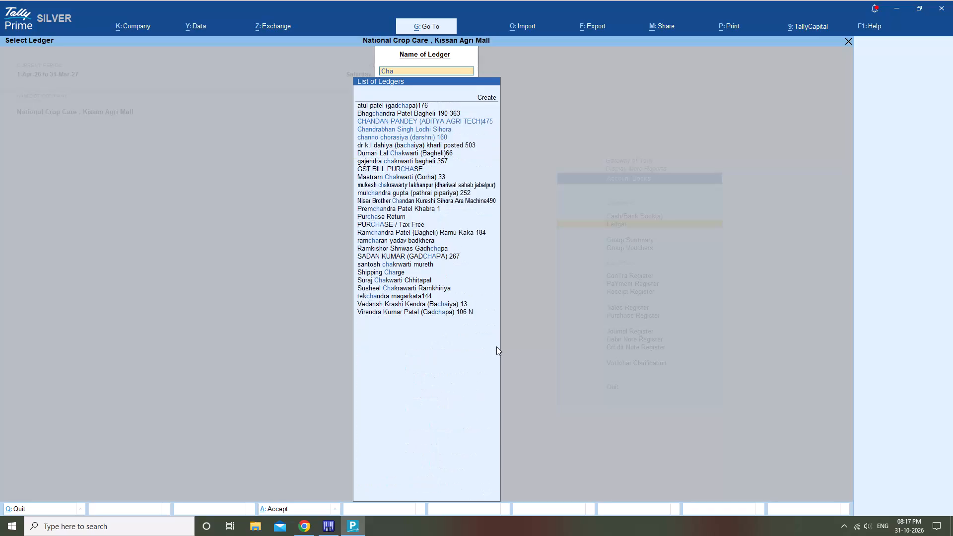
pyautogui.press('Down')
pyautogui.press('Return')
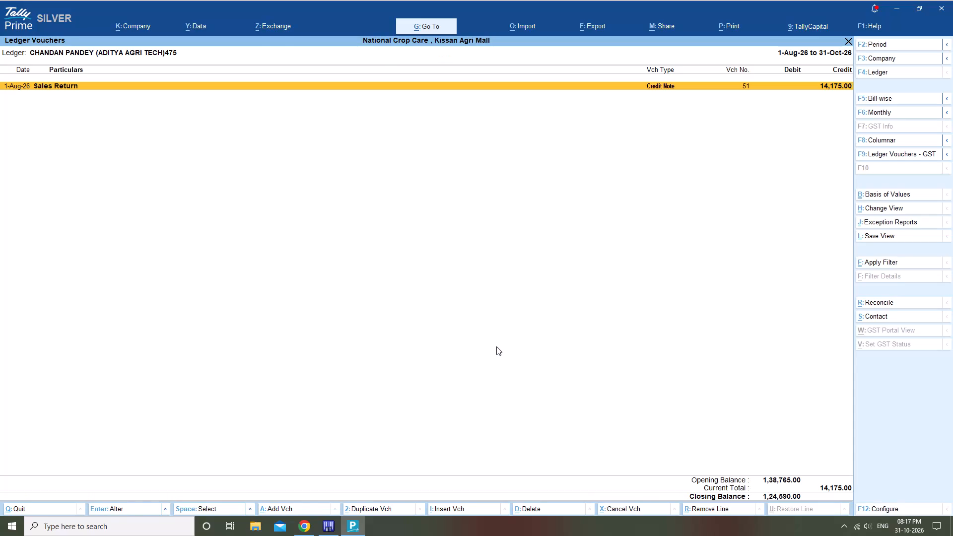
pyautogui.hotkey('alt', 'F2')
pyautogui.write('1/1/25')
pyautogui.press('Return')
pyautogui.press('Return')
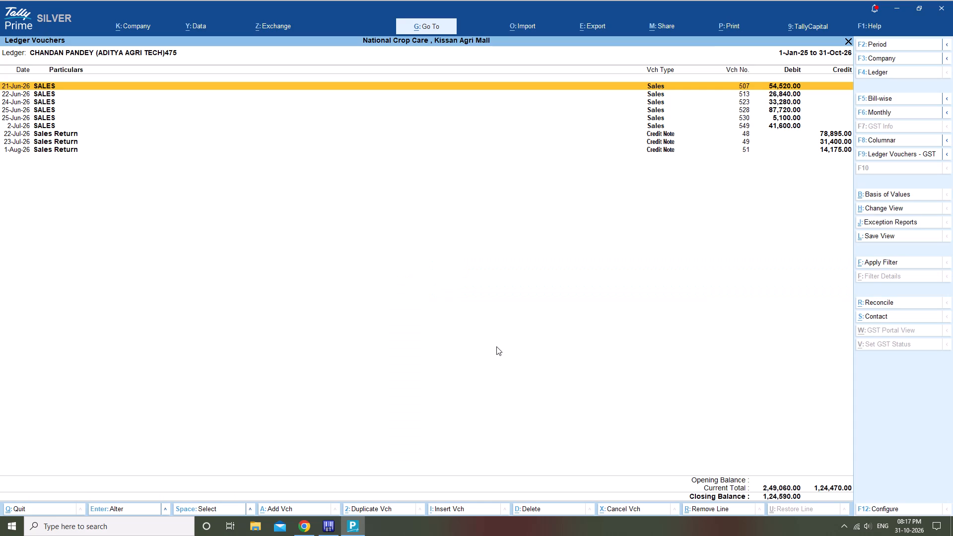
# Open sales voucher 530 dated 25-Jun-26 from the ledger for alteration.
pyautogui.press('Down')
pyautogui.press('Down')
pyautogui.press('Down')
pyautogui.press('Down')
pyautogui.press('Down')
pyautogui.press('Up')
pyautogui.press('Return')
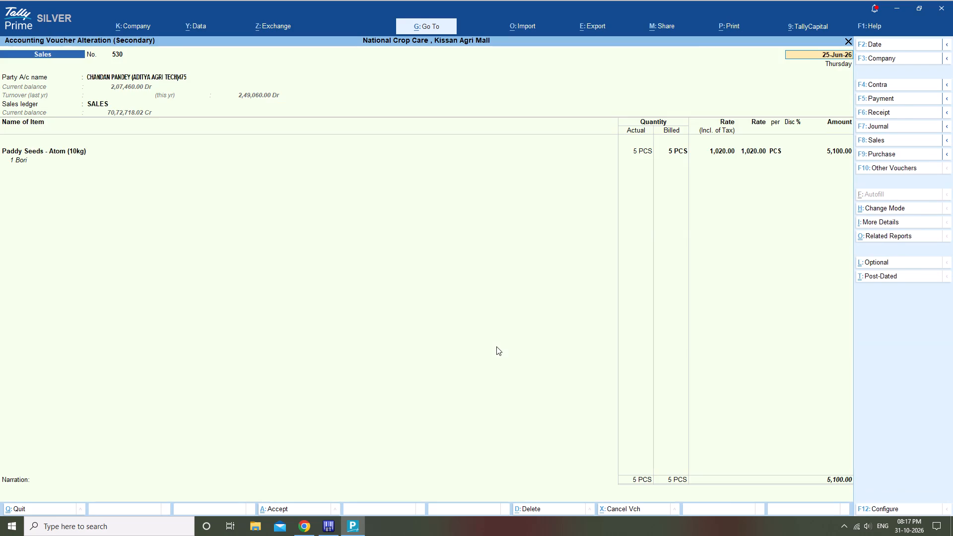
# Set the tax-inclusive rate of Paddy Seeds - Atom (10kg) to 2356 per PCS in the sales voucher's item allocation.
pyautogui.click(35, 153)
pyautogui.press('Return')
pyautogui.press('Return')
pyautogui.press('Return')
pyautogui.press('Return')
pyautogui.press('Return')
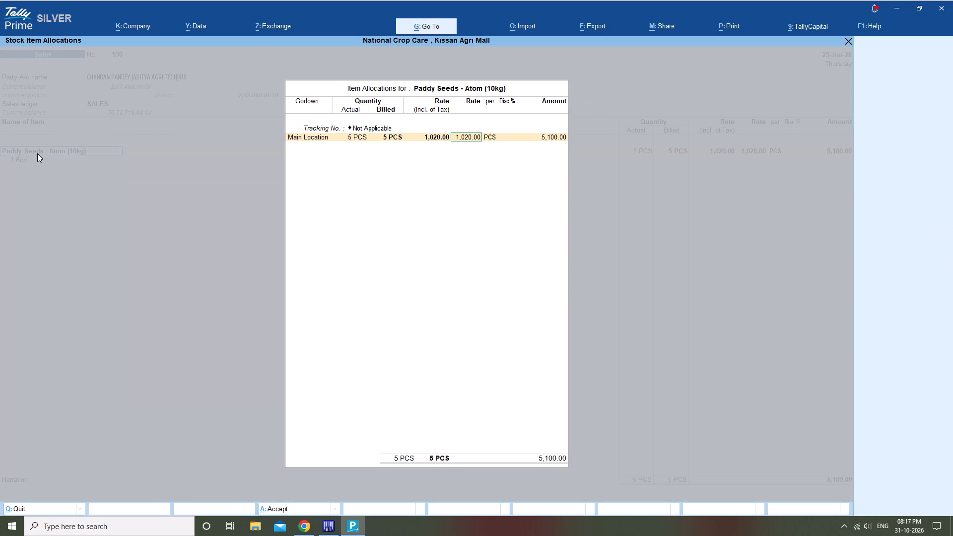
pyautogui.press('BackSpace')
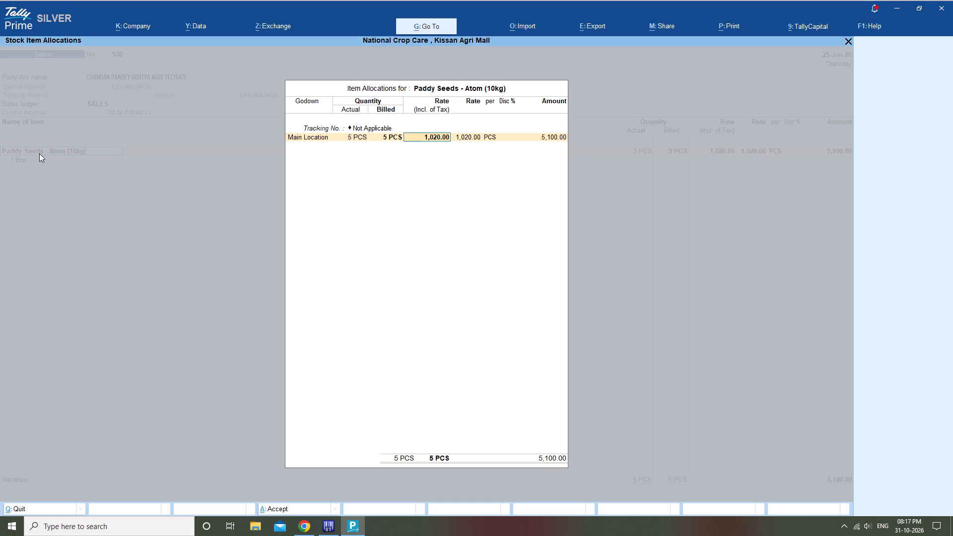
pyautogui.write('2356')
pyautogui.press('Return')
pyautogui.press('Return')
pyautogui.press('Return')
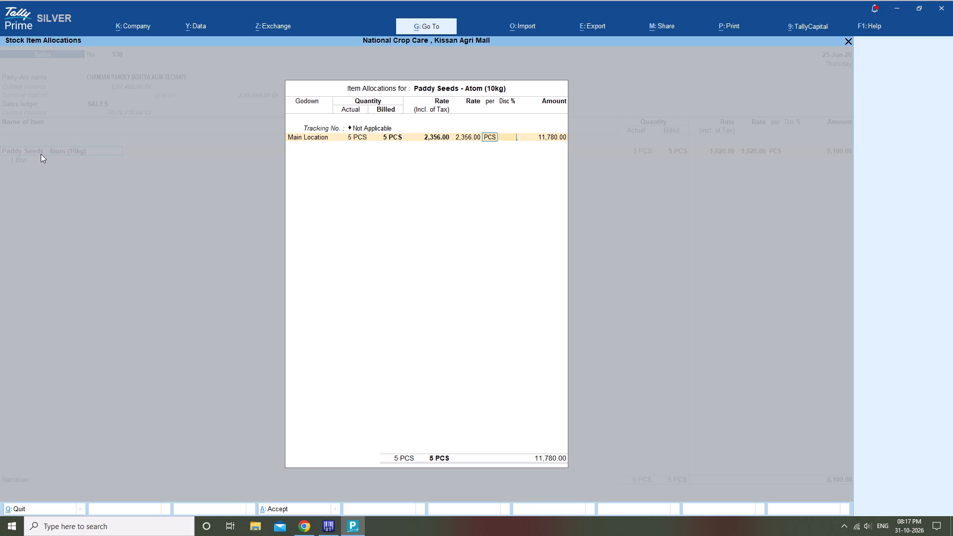
pyautogui.press('Return')
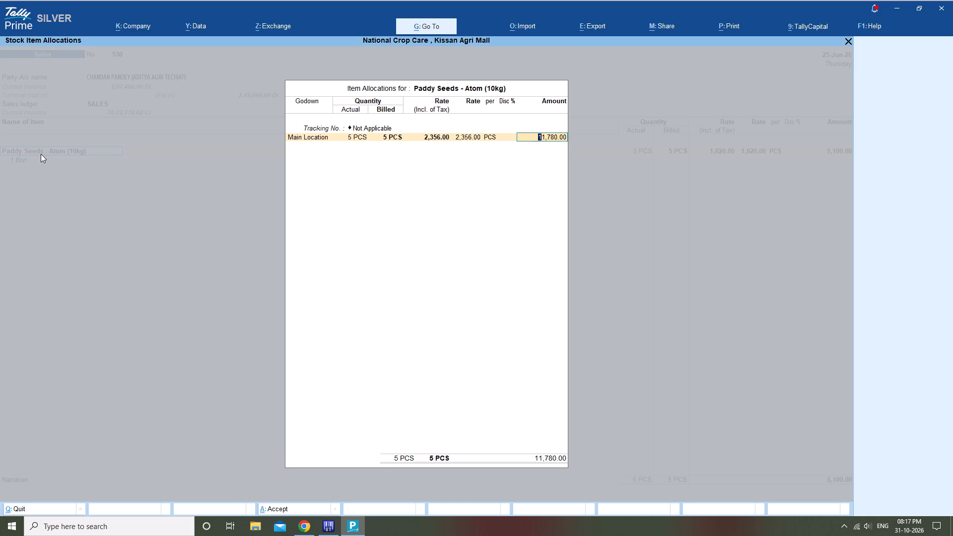
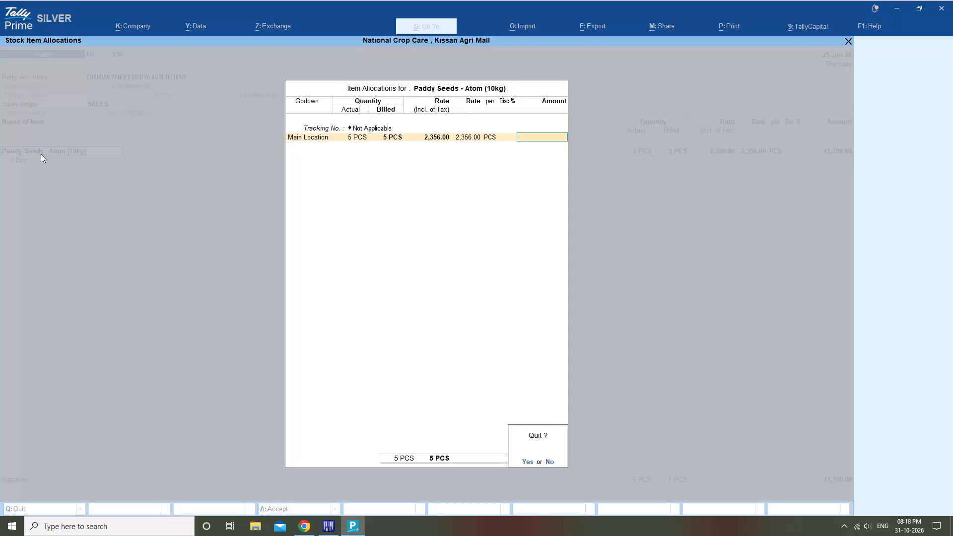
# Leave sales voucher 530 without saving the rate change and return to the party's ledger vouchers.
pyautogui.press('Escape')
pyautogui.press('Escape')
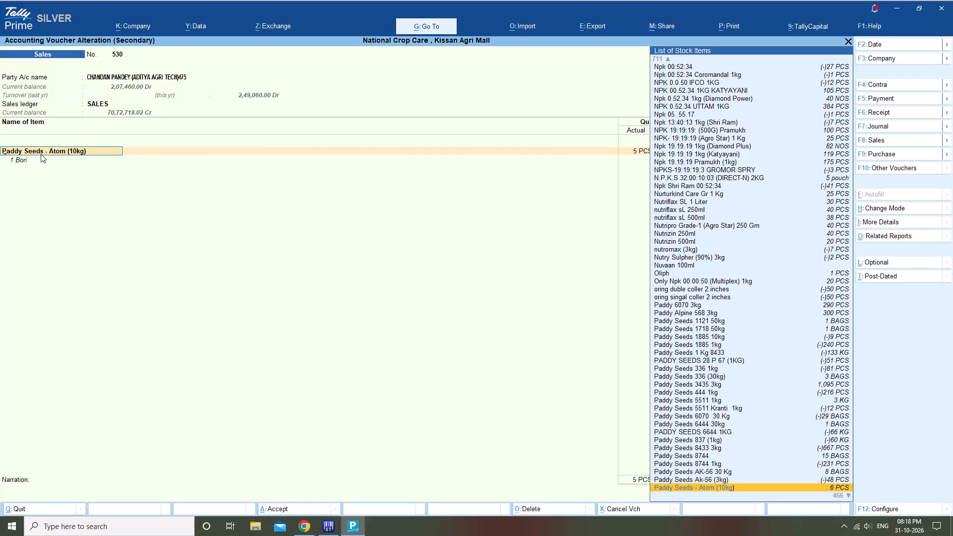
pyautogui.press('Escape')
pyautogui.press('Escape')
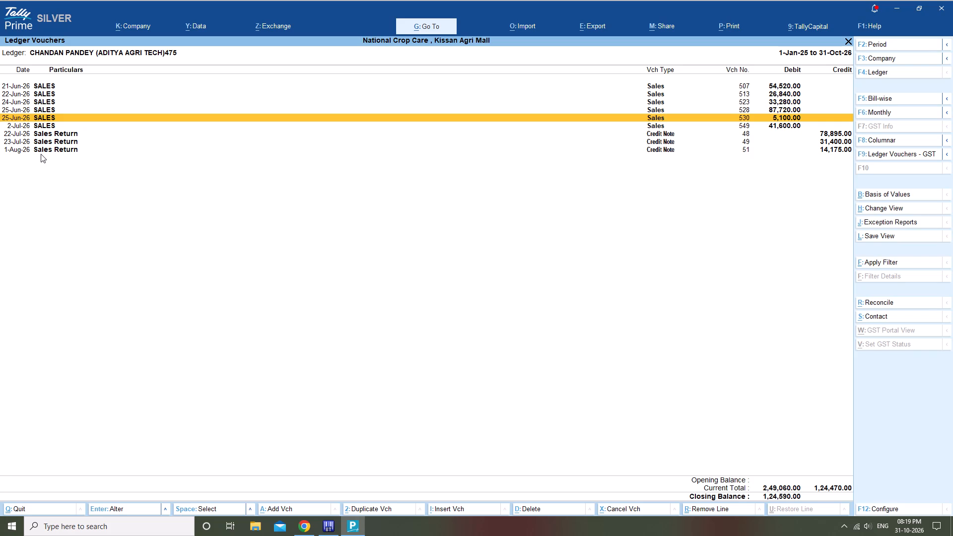
# Open sales voucher 513 dated 22-Jun-26 from the party ledger for alteration.
pyautogui.press('Up')
pyautogui.press('Up')
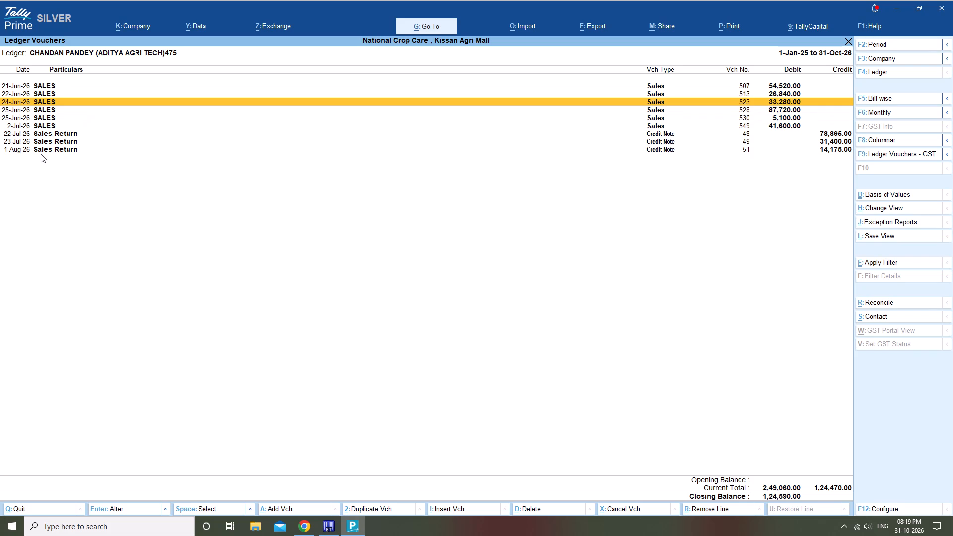
pyautogui.press('Up')
pyautogui.press('Return')
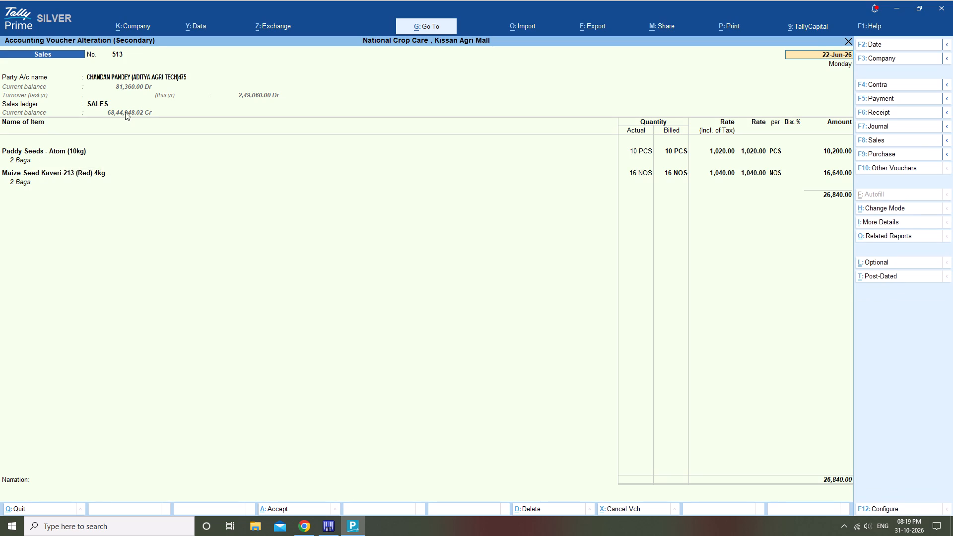
# Open the Paddy Seeds - Atom (10kg) item line of sales voucher 513 for editing.
pyautogui.click(60, 159)
pyautogui.click(67, 154)
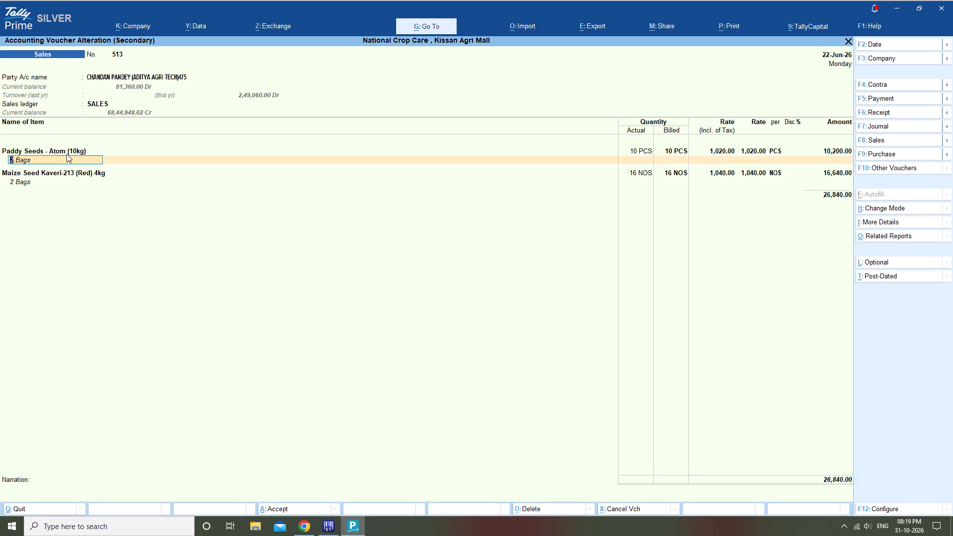
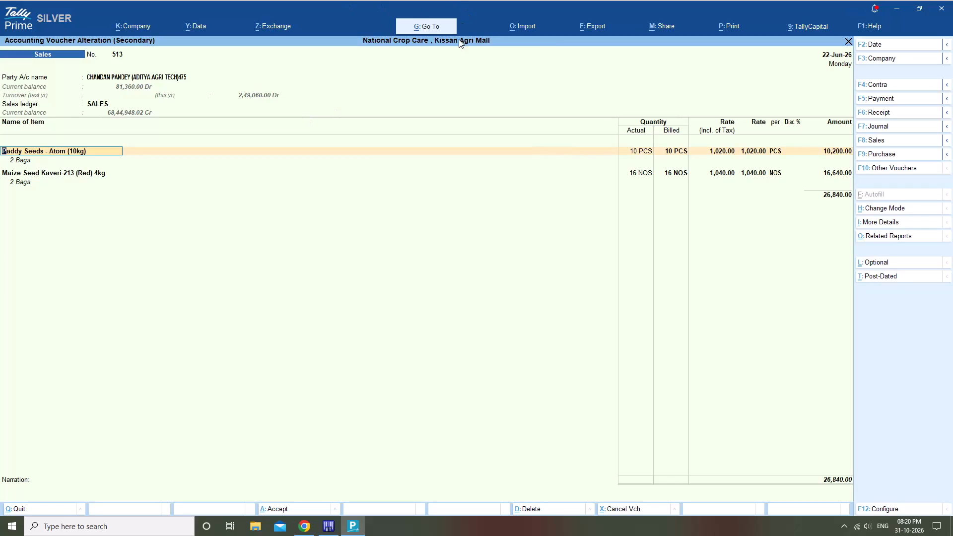
# Open the Ledger Vouchers report for Aditya Agri Tech Private Limited.
pyautogui.click(442, 31)
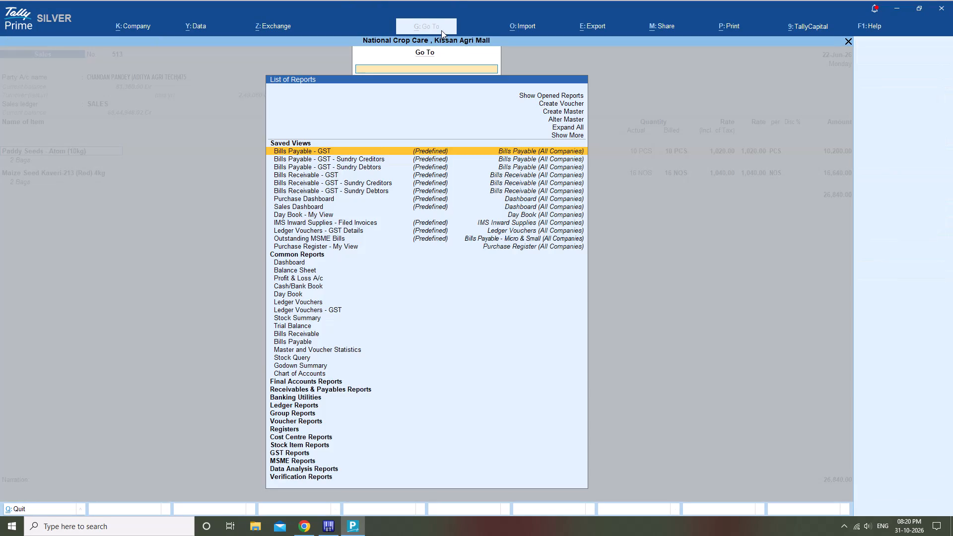
pyautogui.press('Down')
pyautogui.press('Down')
pyautogui.press('Down')
pyautogui.press('Down')
pyautogui.press('Down')
pyautogui.press('Down')
pyautogui.press('Down')
pyautogui.press('Down')
pyautogui.press('Down')
pyautogui.press('Down')
pyautogui.press('Down')
pyautogui.press('Down')
pyautogui.press('Down')
pyautogui.press('Down')
pyautogui.press('Down')
pyautogui.press('Down')
pyautogui.press('Down')
pyautogui.press('Down')
pyautogui.press('Down')
pyautogui.press('Down')
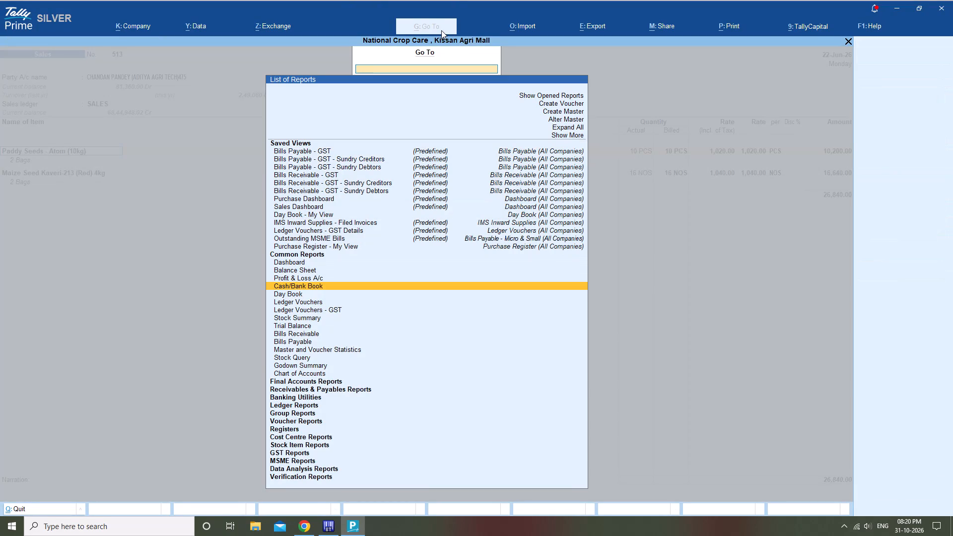
pyautogui.press('Down')
pyautogui.press('Down')
pyautogui.press('Down')
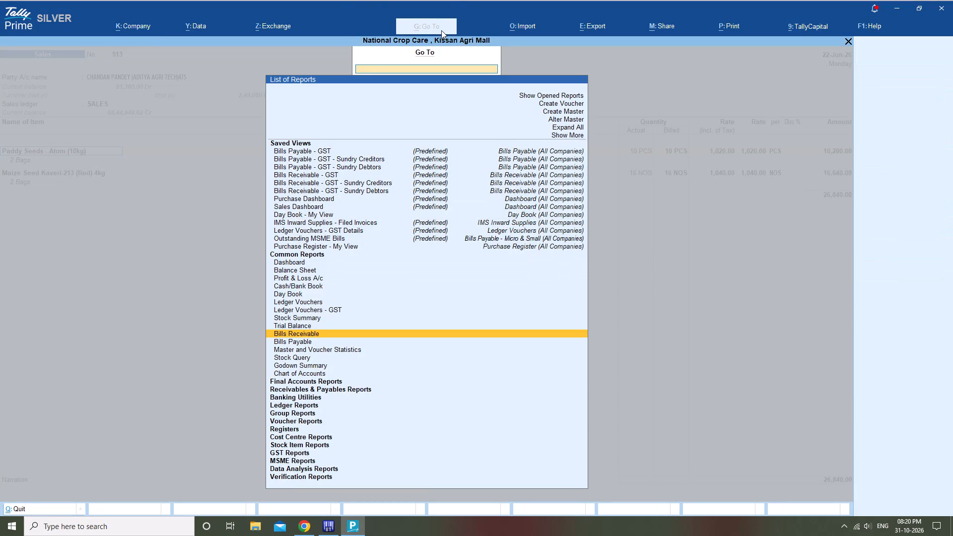
pyautogui.press('Down')
pyautogui.press('Down')
pyautogui.press('Up')
pyautogui.press('Up')
pyautogui.press('Up')
pyautogui.press('Up')
pyautogui.press('Up')
pyautogui.press('Up')
pyautogui.press('Up')
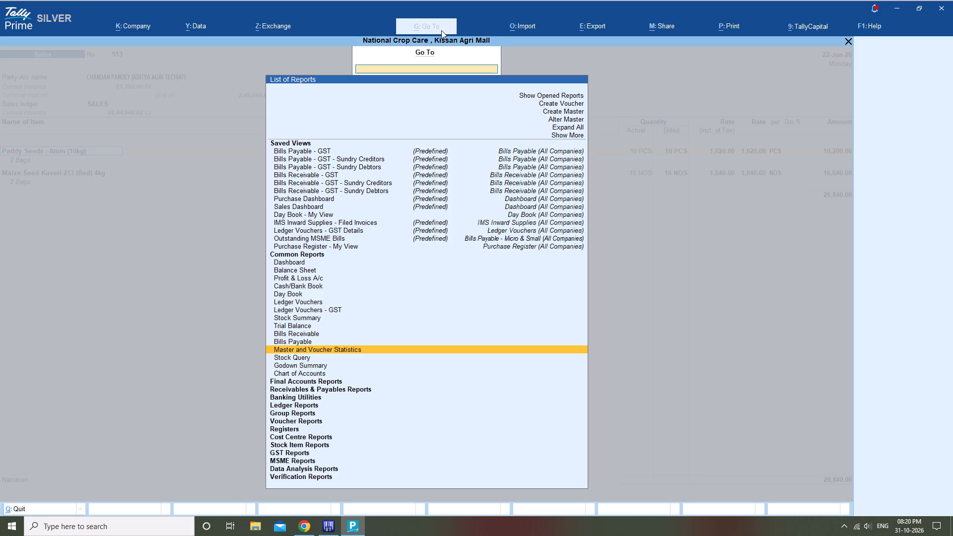
pyautogui.press('Return')
pyautogui.write('adi')
pyautogui.press('Down')
pyautogui.press('Return')
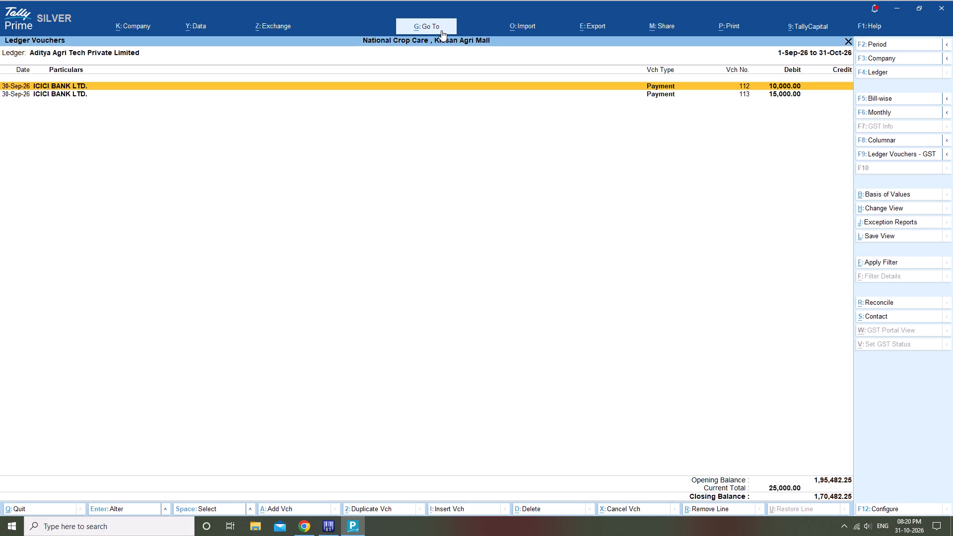
# Set the ledger report period to start from 1-Jan-25.
pyautogui.hotkey('alt', 'F2')
pyautogui.write('1/1/25')
pyautogui.press('Return')
pyautogui.press('Return')
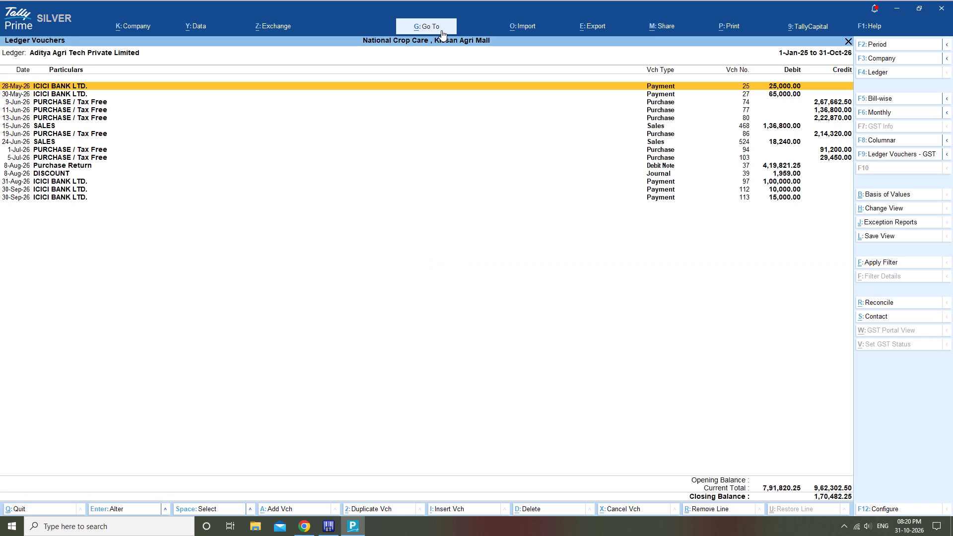
# Examine the items and rates in purchase vouchers 94 (1-Jul-26) and 103 (5-Jul-26), leaving both unaltered.
pyautogui.press('Down')
pyautogui.press('Down')
pyautogui.press('Down')
pyautogui.press('Down')
pyautogui.press('Down')
pyautogui.press('Down')
pyautogui.press('Down')
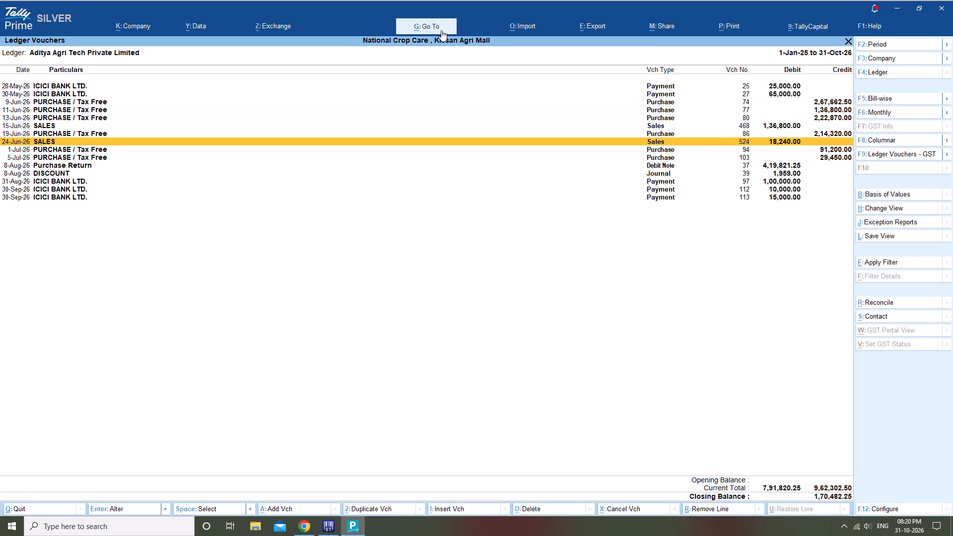
pyautogui.press('Down')
pyautogui.press('Return')
pyautogui.press('Escape')
pyautogui.press('Escape')
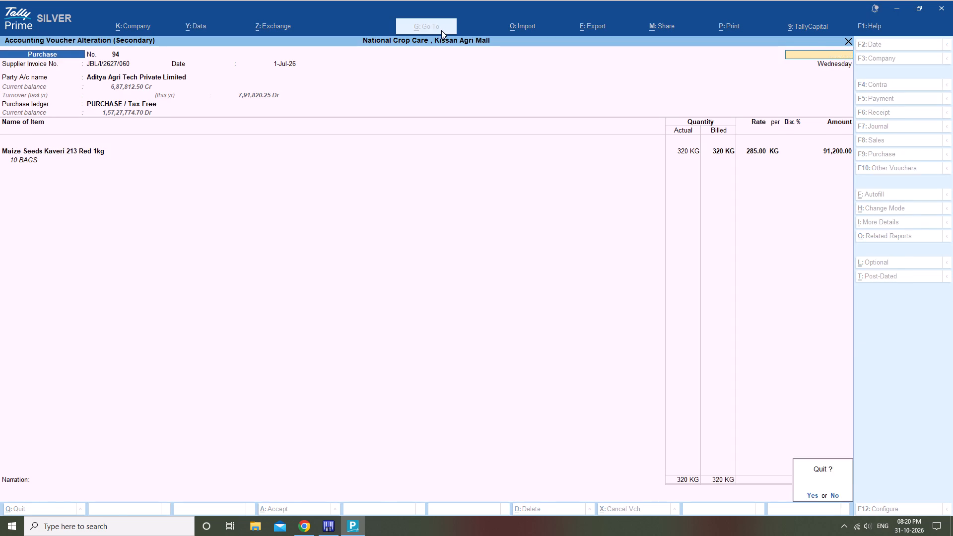
pyautogui.press('Escape')
pyautogui.press('Down')
pyautogui.press('Return')
pyautogui.press('Escape')
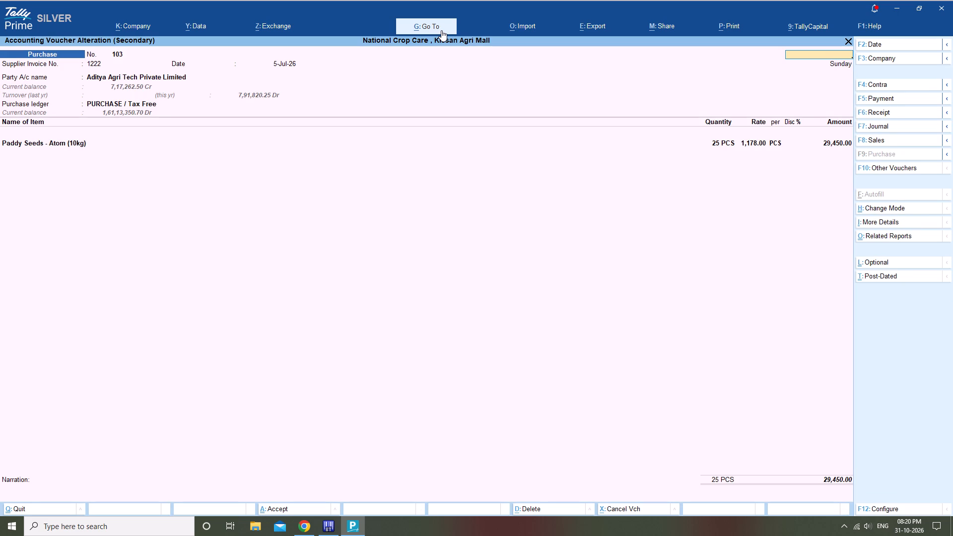
pyautogui.press('Escape')
pyautogui.press('Escape')
# Examine purchase voucher 86 (19-Jun-26) and sales voucher 468 (15-Jun-26) from the ledger, leaving both unaltered.
pyautogui.press('Up')
pyautogui.press('Up')
pyautogui.press('Up')
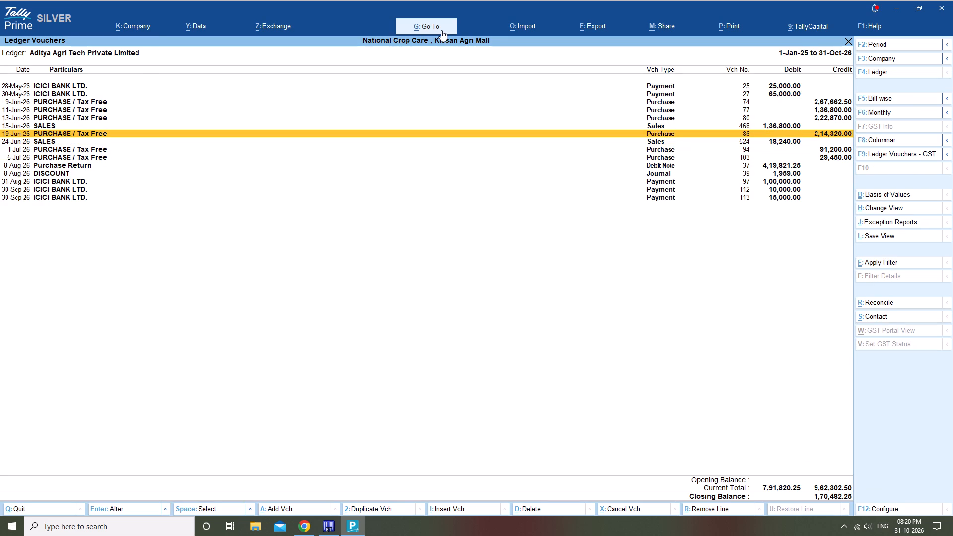
pyautogui.press('Return')
pyautogui.press('Escape')
pyautogui.press('Escape')
pyautogui.press('Escape')
pyautogui.press('Up')
pyautogui.press('Return')
pyautogui.press('Escape')
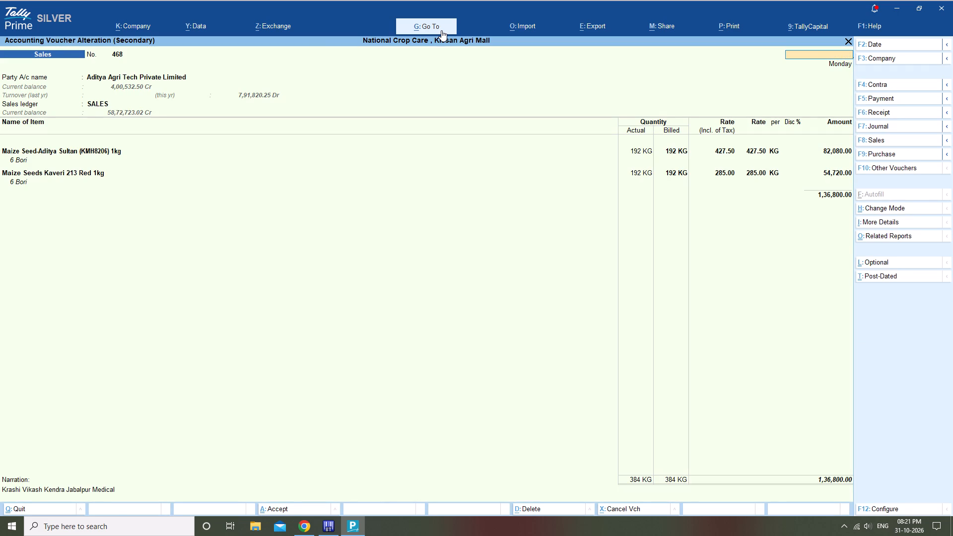
pyautogui.press('Escape')
pyautogui.press('Escape')
# Examine the items and rates in purchase vouchers 74 (9-Jun-26) and 77 (11-Jun-26), leaving both unaltered.
pyautogui.press('Up')
pyautogui.press('Up')
pyautogui.press('Up')
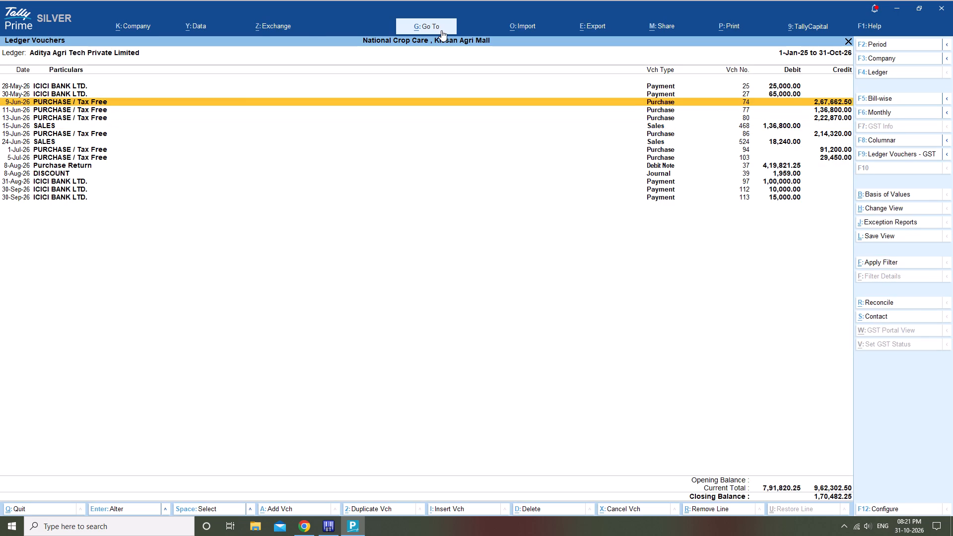
pyautogui.press('Return')
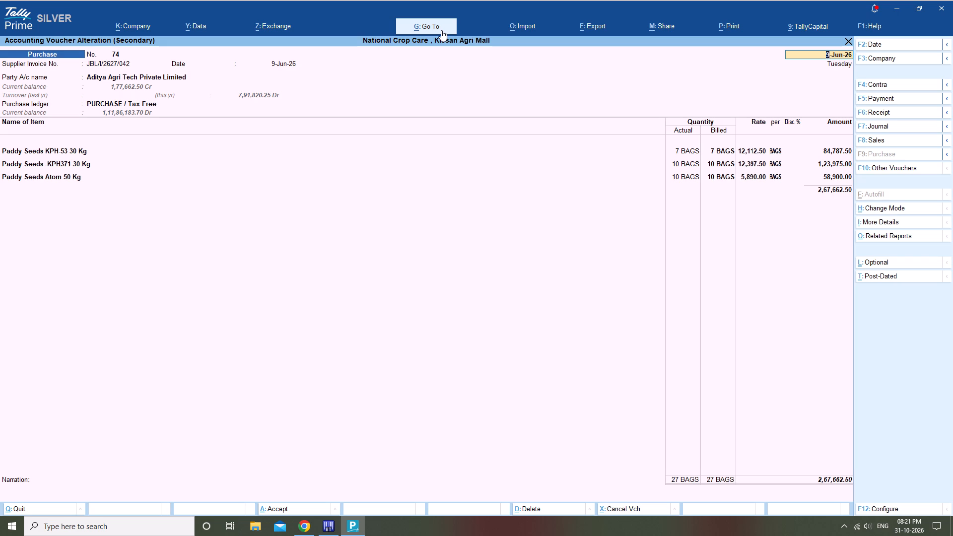
pyautogui.press('Escape')
pyautogui.press('Escape')
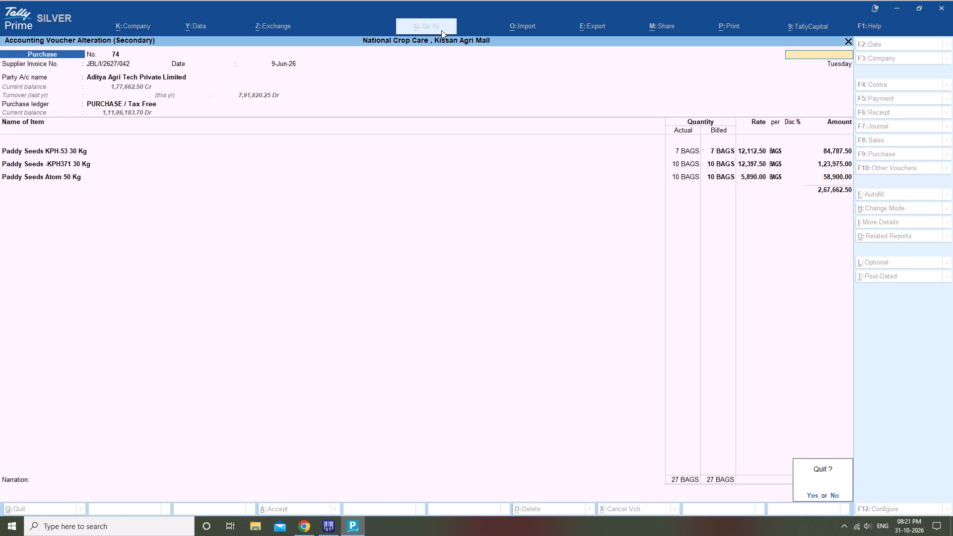
pyautogui.press('Escape')
pyautogui.press('Down')
pyautogui.press('Return')
pyautogui.press('Escape')
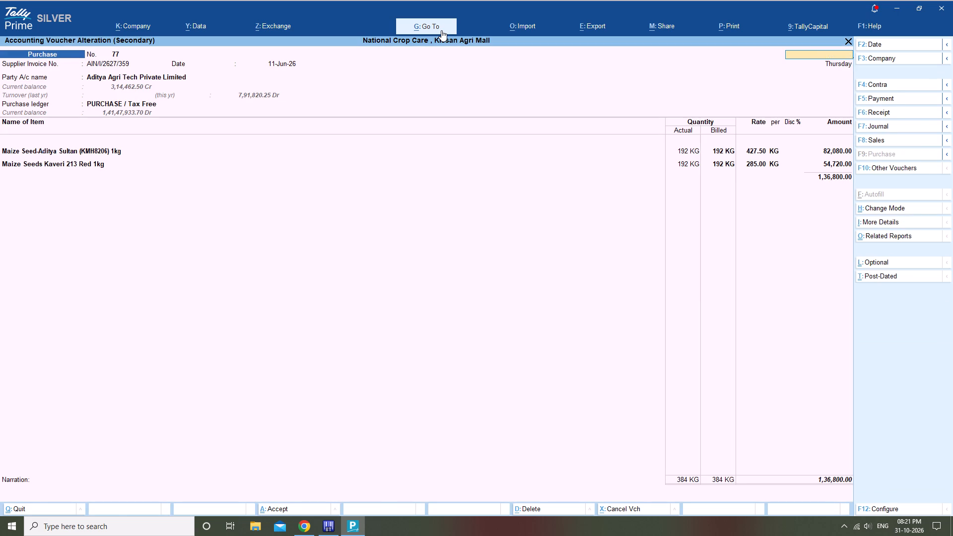
pyautogui.press('Escape')
pyautogui.press('Escape')
# Examine purchase voucher 80 (13-Jun-26) and sales voucher 468 (15-Jun-26), leaving both unaltered.
pyautogui.press('Down')
pyautogui.press('Return')
pyautogui.press('Escape')
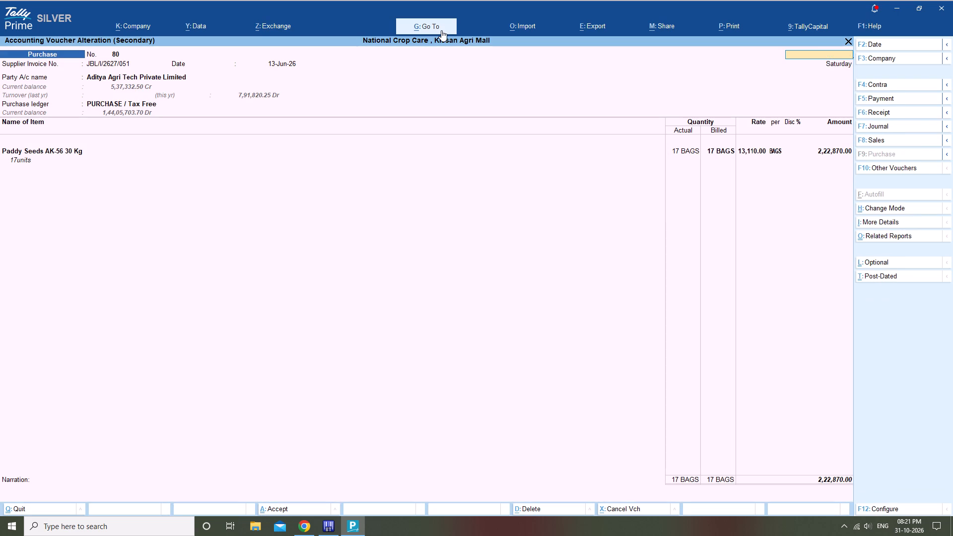
pyautogui.press('Escape')
pyautogui.press('Escape')
pyautogui.press('Down')
pyautogui.press('Return')
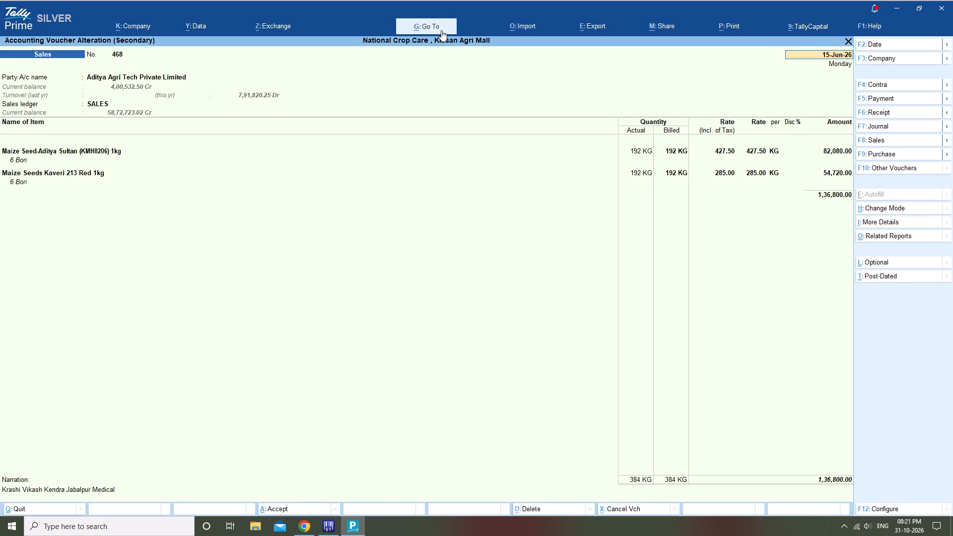
pyautogui.press('Escape')
pyautogui.press('Escape')
pyautogui.press('Escape')
# Examine the item rates in purchase voucher 94 (1-Jul-26) and debit note 37 (8-Aug-26), leaving both unaltered.
pyautogui.press('Down')
pyautogui.press('Down')
pyautogui.press('Down')
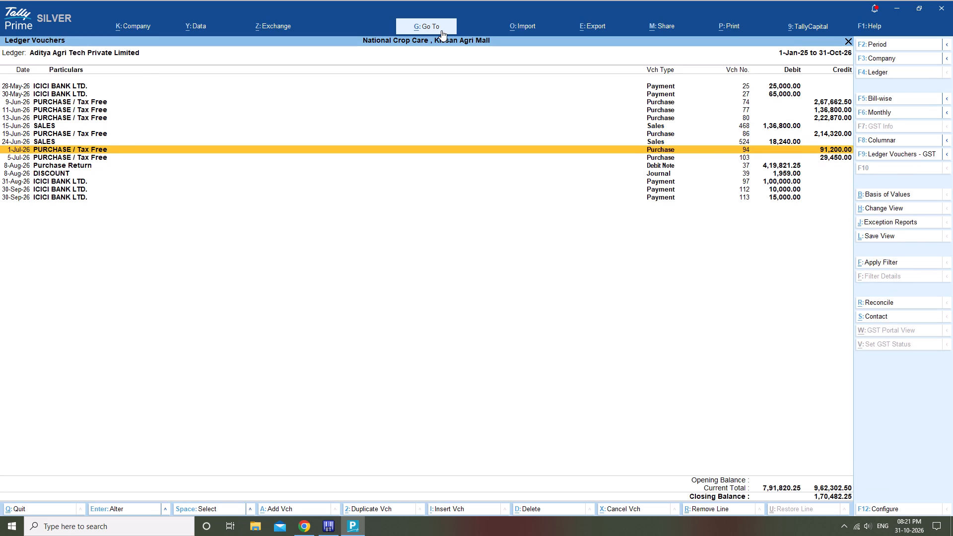
pyautogui.press('Return')
pyautogui.press('Escape')
pyautogui.press('Escape')
pyautogui.press('Escape')
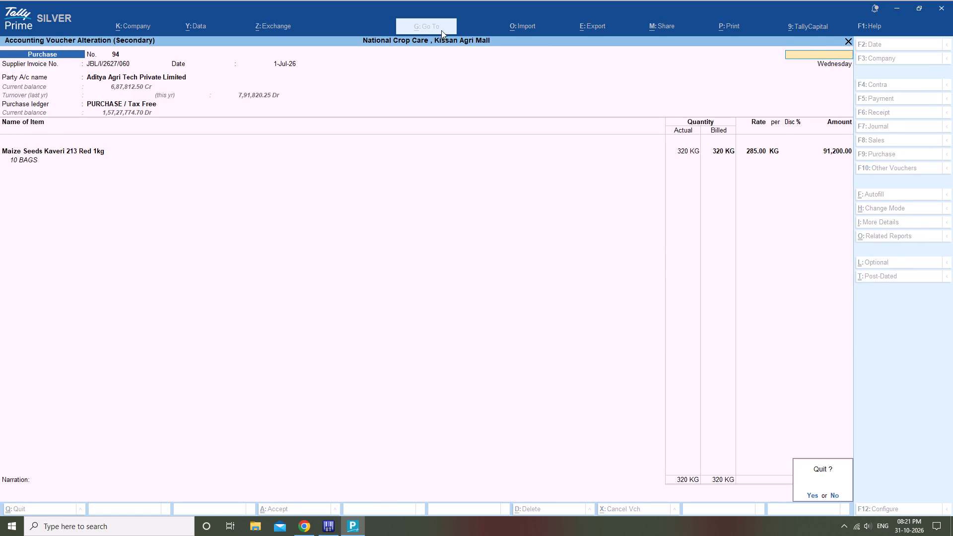
pyautogui.press('Down')
pyautogui.press('Down')
pyautogui.press('Return')
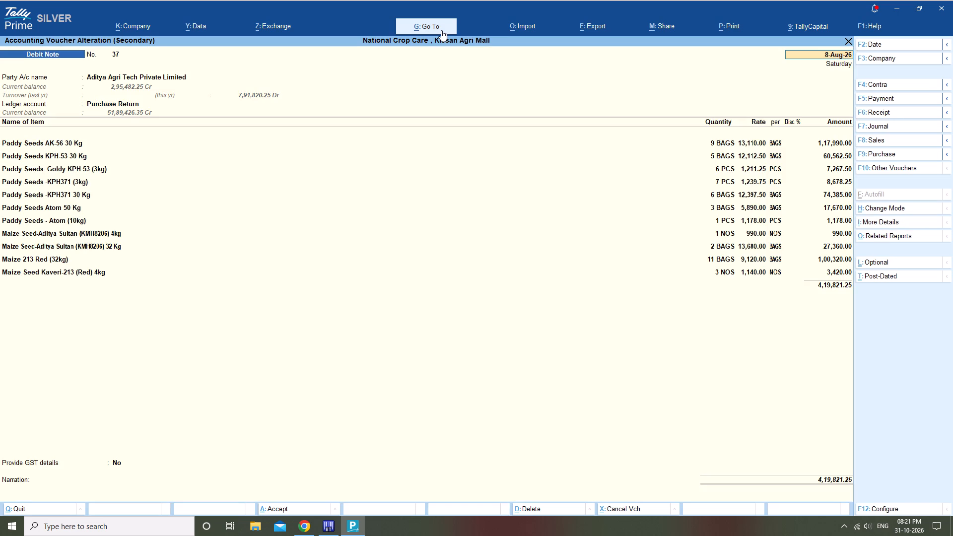
pyautogui.press('Escape')
pyautogui.press('Escape')
pyautogui.press('Escape')
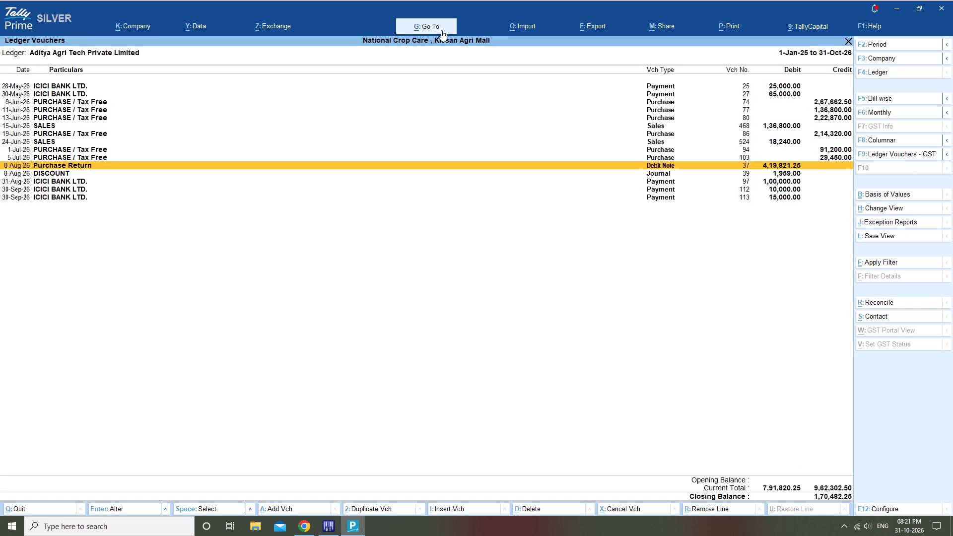
# Reopen debit note 37, examine its Paddy Seeds - Atom (10kg) line, and leave the note and the ledger report without changes.
pyautogui.press('Up')
pyautogui.press('Up')
pyautogui.press('Up')
pyautogui.press('Down')
pyautogui.press('Down')
pyautogui.press('Down')
pyautogui.press('Return')
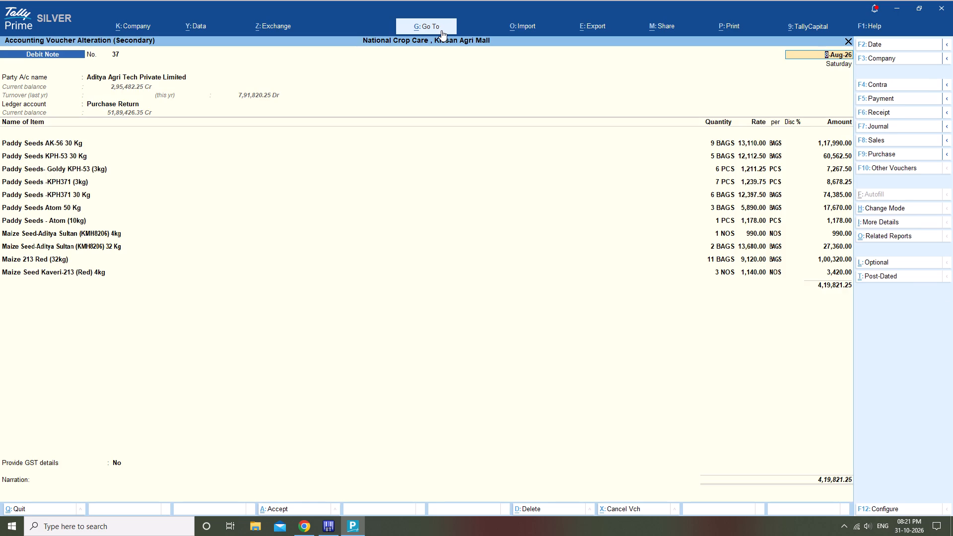
pyautogui.click(52, 207)
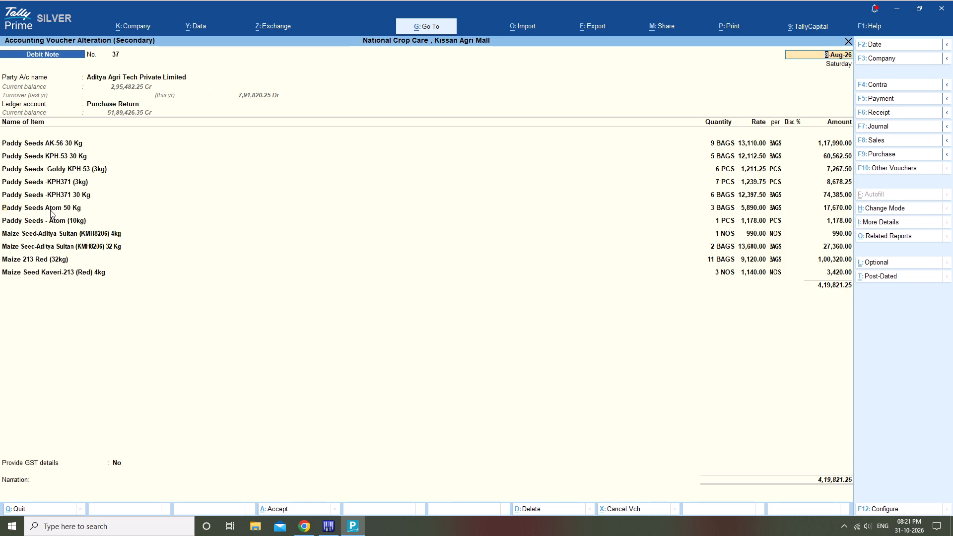
pyautogui.click(52, 222)
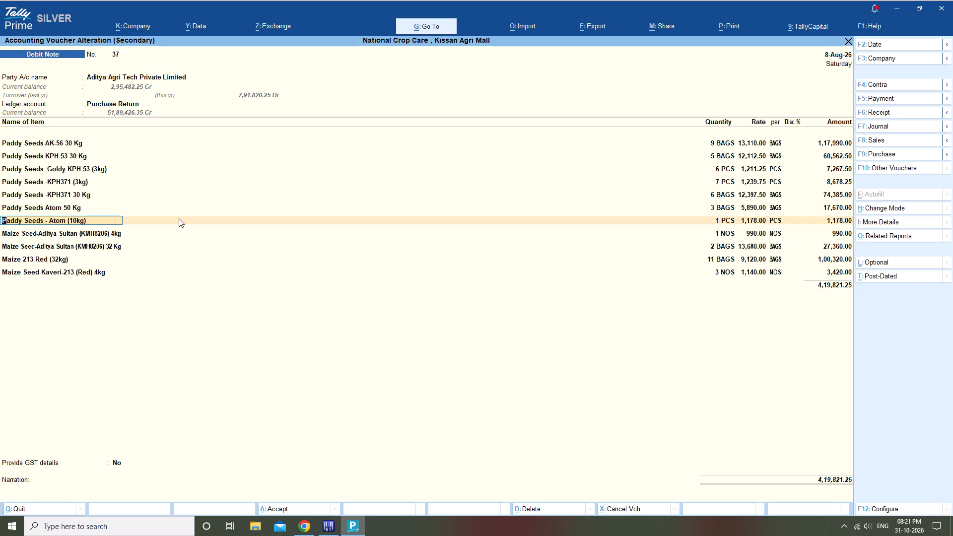
pyautogui.press('Escape')
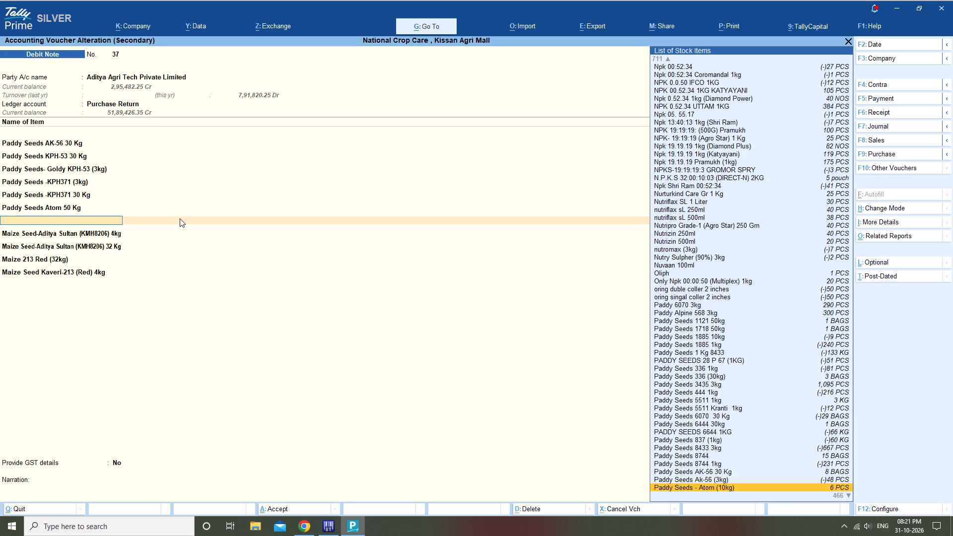
pyautogui.press('Escape')
pyautogui.press('Escape')
pyautogui.press('Escape')
pyautogui.press('Escape')
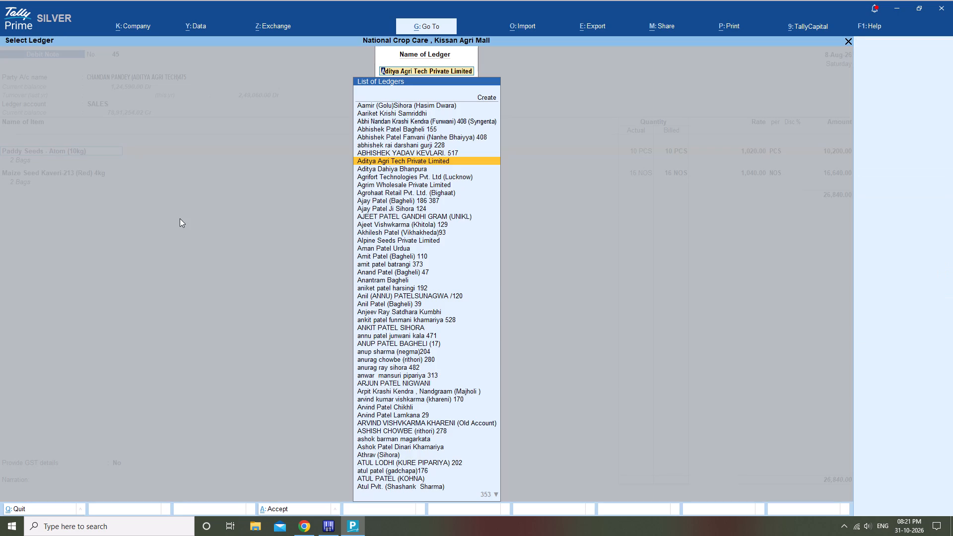
# Return to sales voucher 513 and go to its Paddy Seeds - Atom (10kg) item line.
pyautogui.press('Escape')
pyautogui.press('Return')
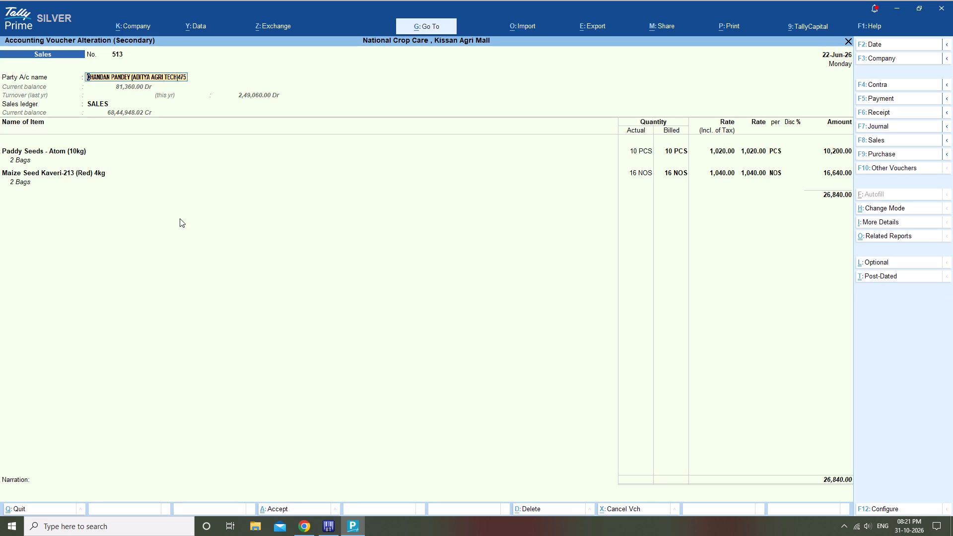
pyautogui.click(73, 148)
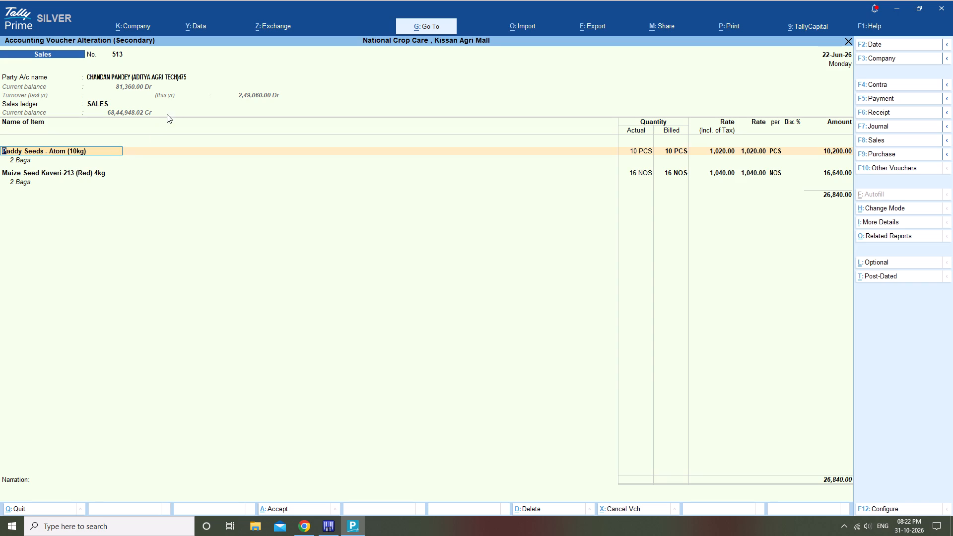
# Open the Ledger Vouchers report for Aditya Agri Tech Private Limited again from sales voucher 513.
pyautogui.click(440, 28)
pyautogui.press('Down')
pyautogui.press('Down')
pyautogui.press('Down')
pyautogui.press('Down')
pyautogui.press('Down')
pyautogui.press('Down')
pyautogui.press('Down')
pyautogui.press('Down')
pyautogui.press('Down')
pyautogui.press('Down')
pyautogui.press('Down')
pyautogui.press('Down')
pyautogui.press('Down')
pyautogui.press('Down')
pyautogui.press('Down')
pyautogui.press('Down')
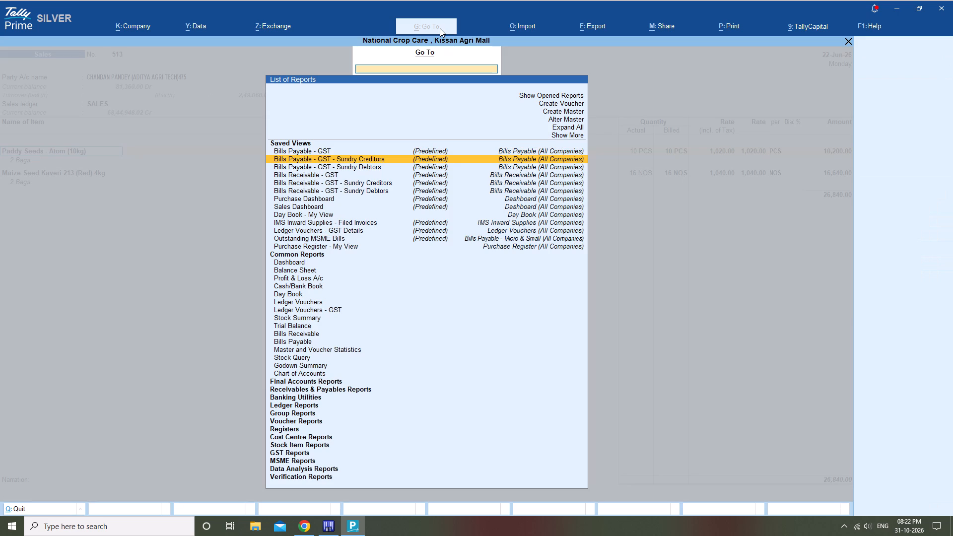
pyautogui.press('Down')
pyautogui.press('Down')
pyautogui.press('Down')
pyautogui.press('Return')
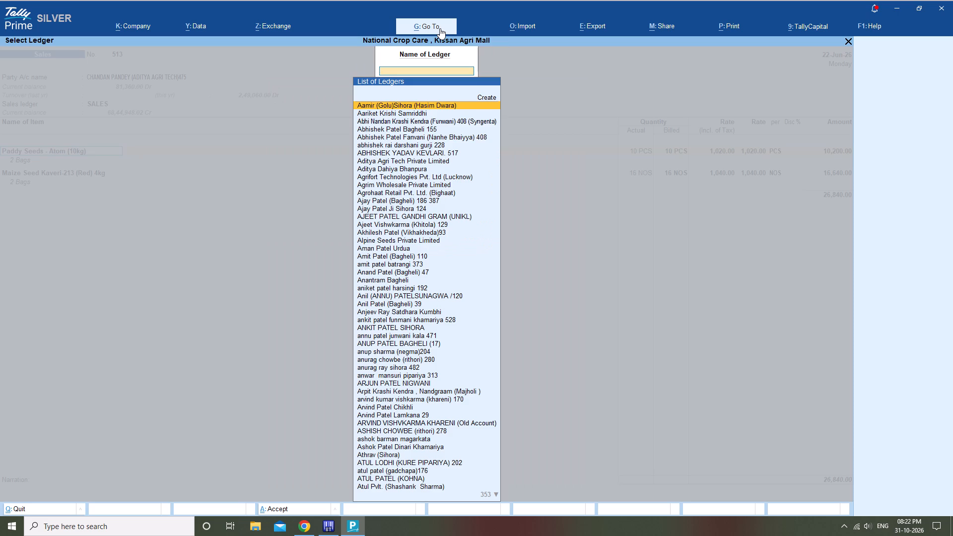
pyautogui.write('adita')
pyautogui.press('Down')
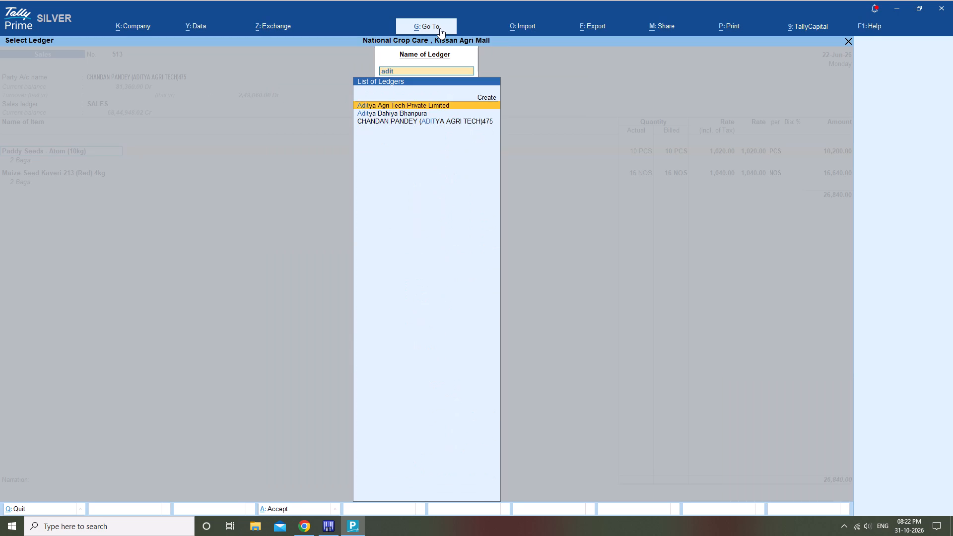
pyautogui.press('Down')
pyautogui.press('Up')
pyautogui.press('Return')
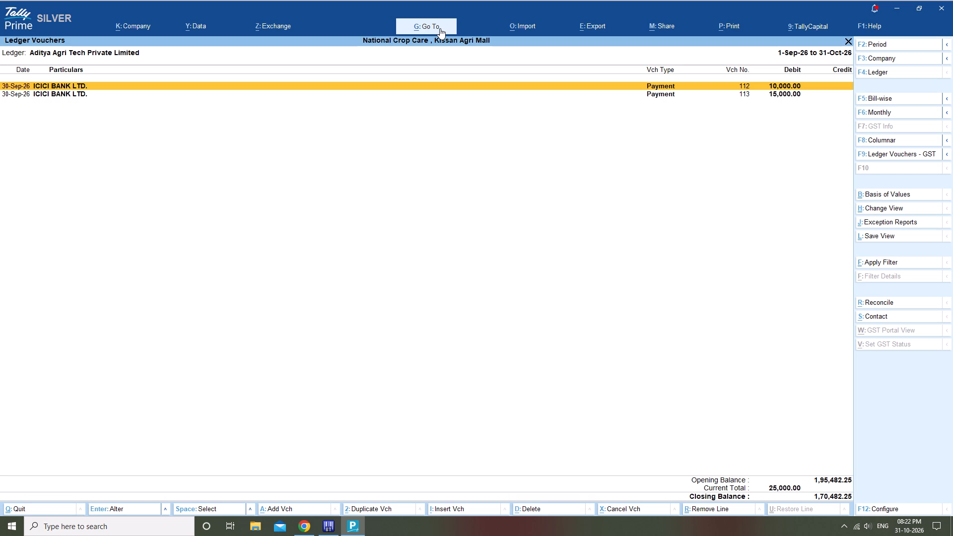
# Change the period of the Aditya Agri Tech Private Limited ledger report so it starts on 1/1/25.
pyautogui.hotkey('alt', 'F2')
pyautogui.write('1/')
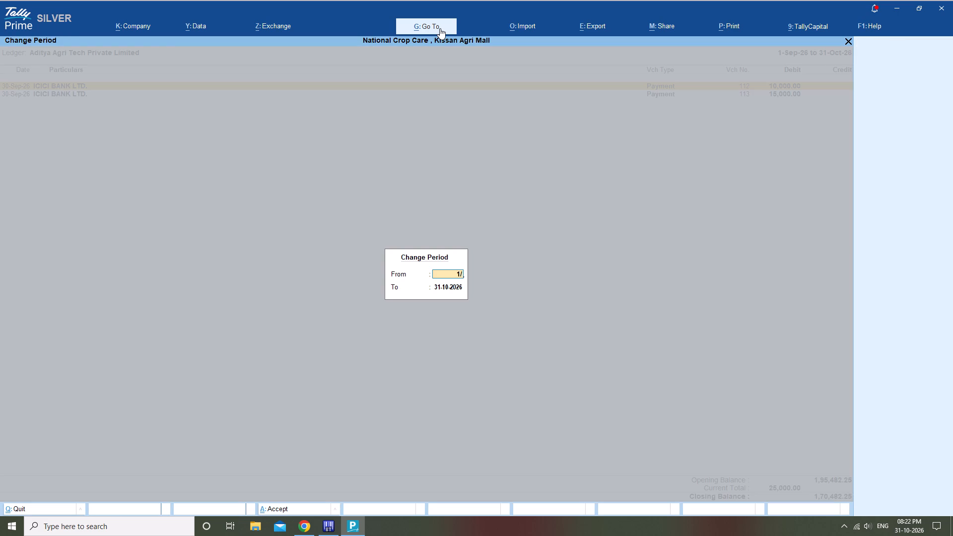
pyautogui.write('1/25')
pyautogui.press('Return')
pyautogui.press('Return')
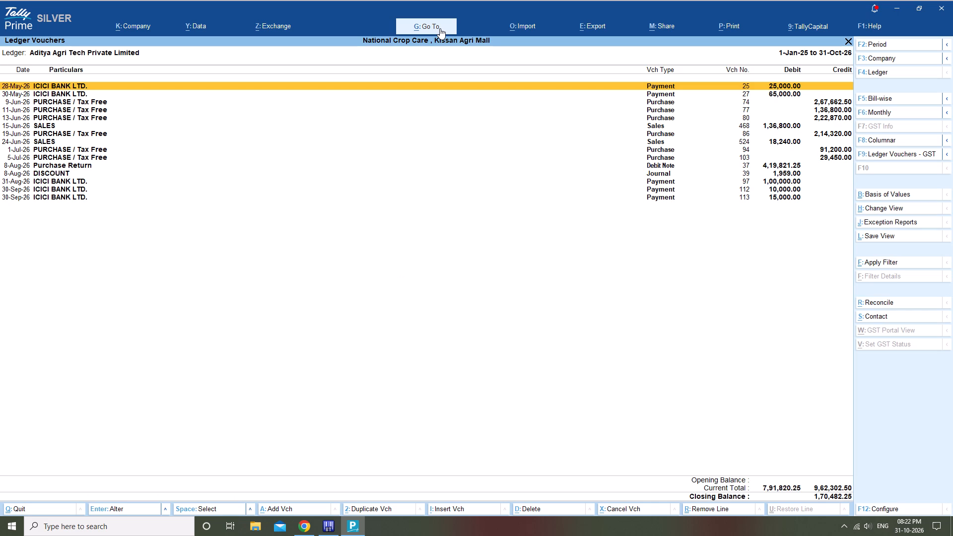
# Examine the item rates in purchase voucher 74 (9-Jun-26), then leave it and the ledger report, returning to sales voucher 513.
pyautogui.press('Down')
pyautogui.press('Down')
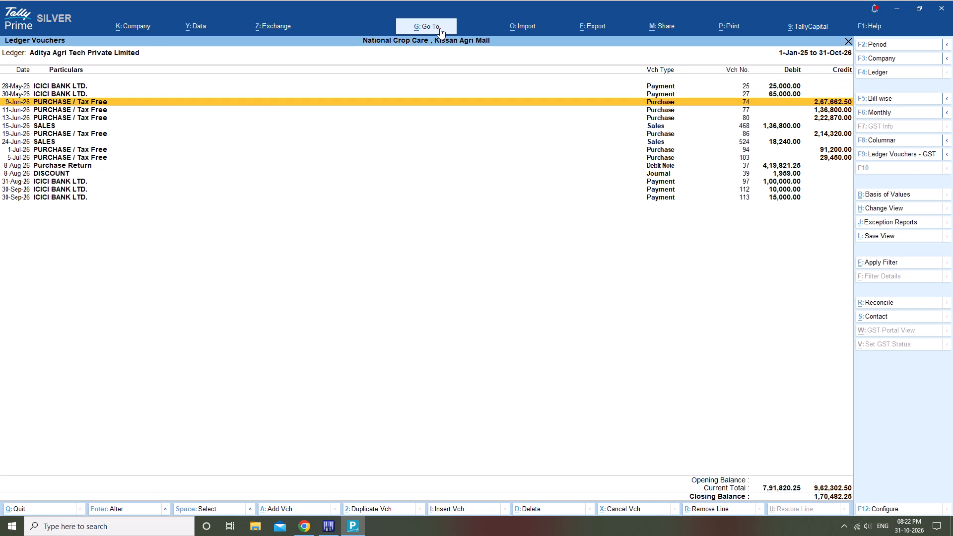
pyautogui.press('Return')
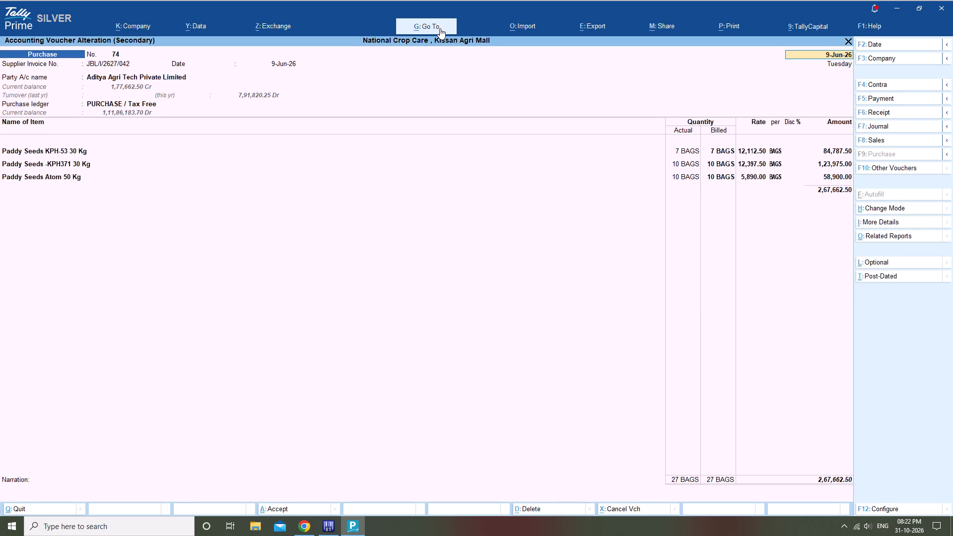
pyautogui.press('Escape')
pyautogui.press('Escape')
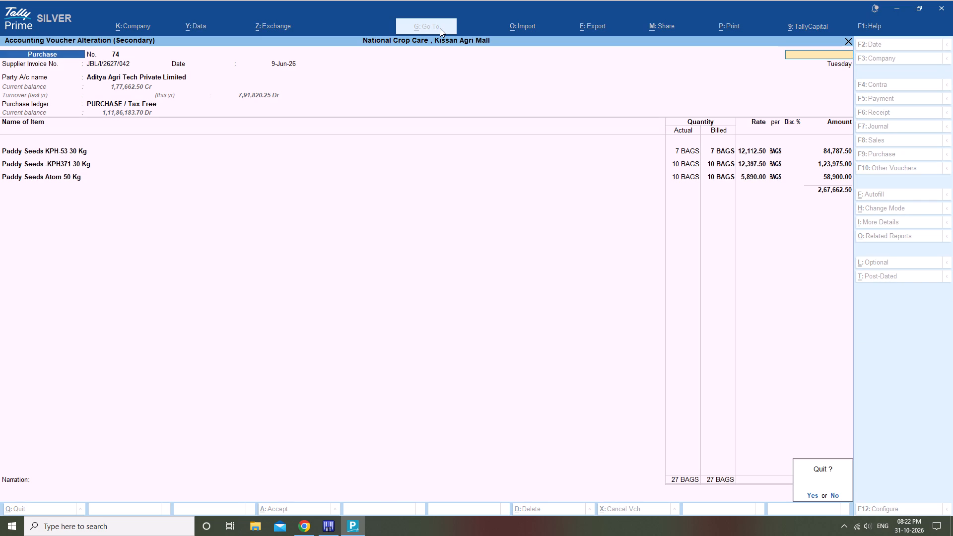
pyautogui.press('Escape')
pyautogui.press('Escape')
pyautogui.press('Escape')
pyautogui.press('Escape')
pyautogui.press('Escape')
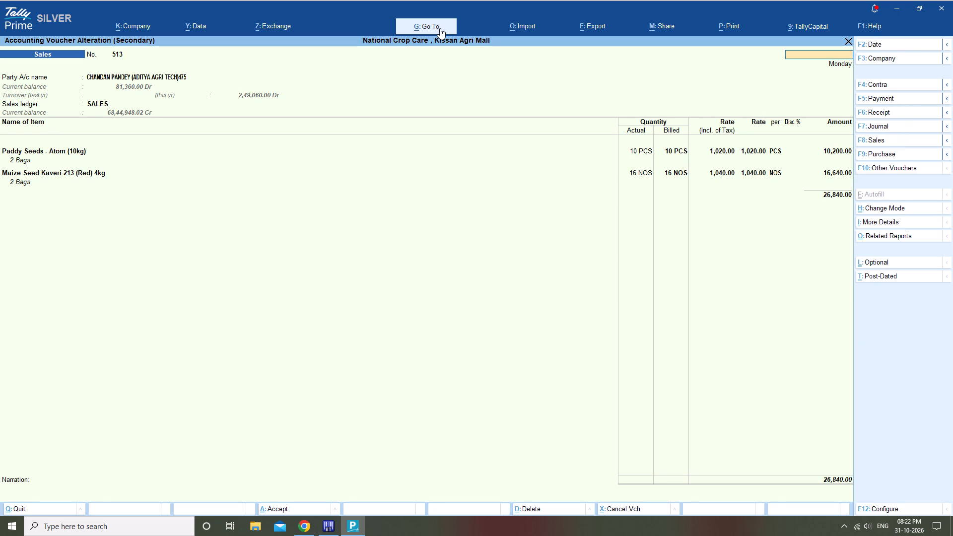
# Reopen the Ledger Vouchers report for Aditya Agri Tech Private Limited with the period starting on 1/1/25.
pyautogui.click(440, 28)
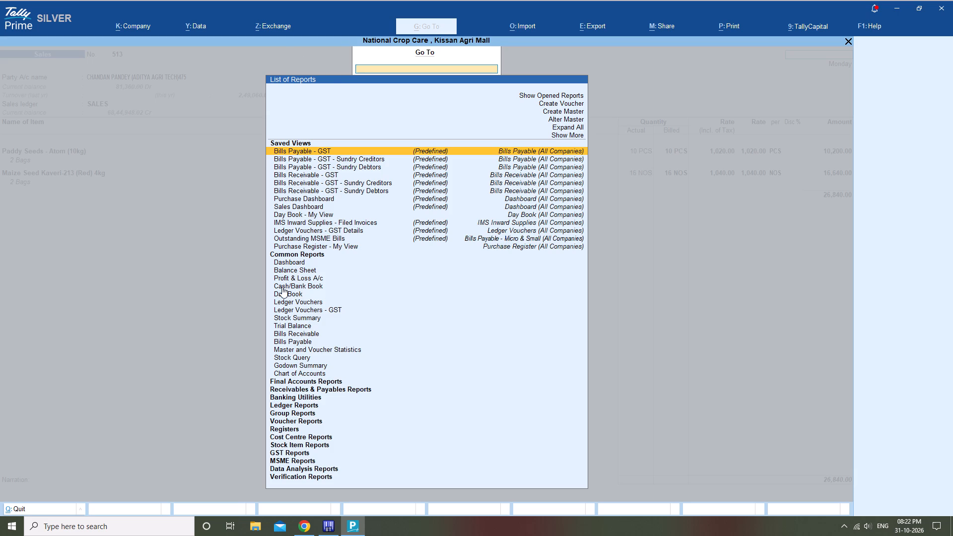
pyautogui.click(284, 301)
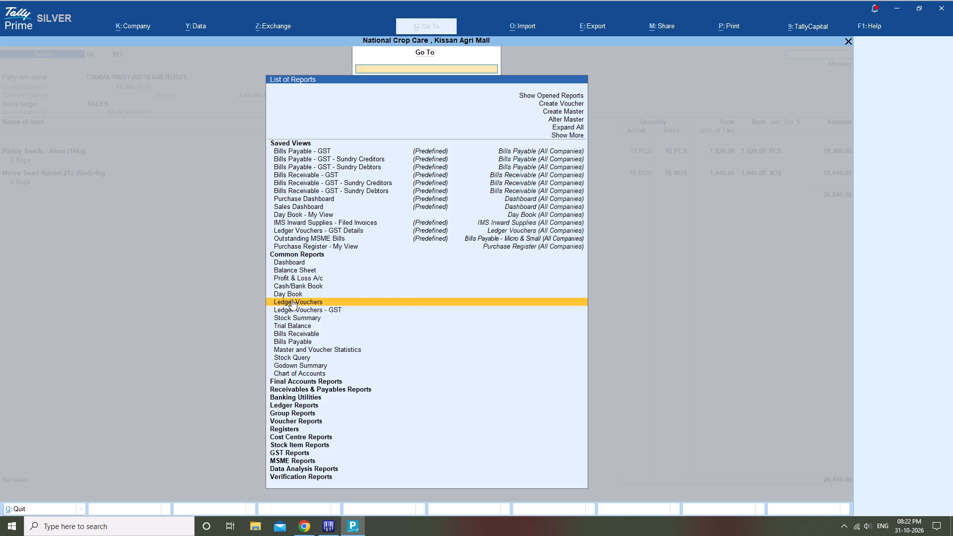
pyautogui.press('Return')
pyautogui.write('adita')
pyautogui.press('Down')
pyautogui.press('Down')
pyautogui.press('Up')
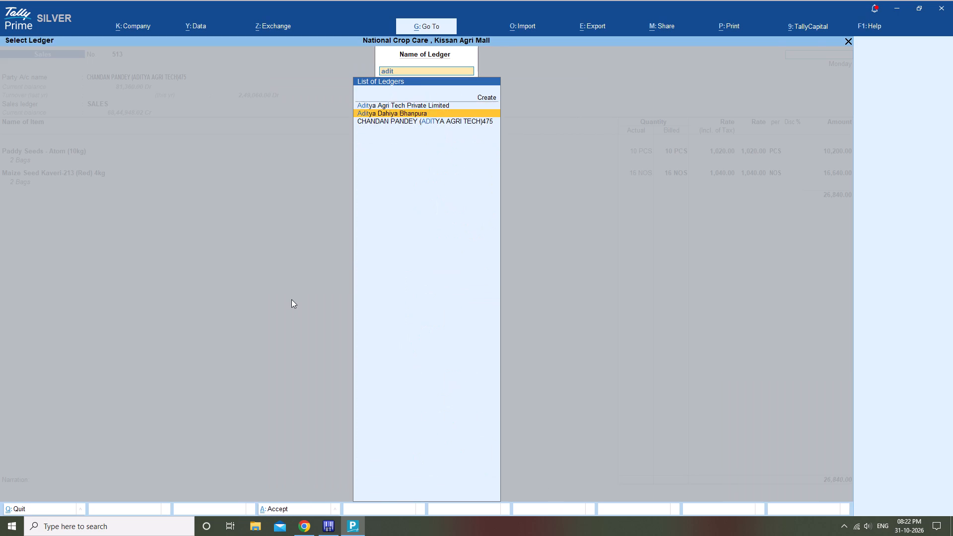
pyautogui.press('Return')
pyautogui.hotkey('alt', 'F2')
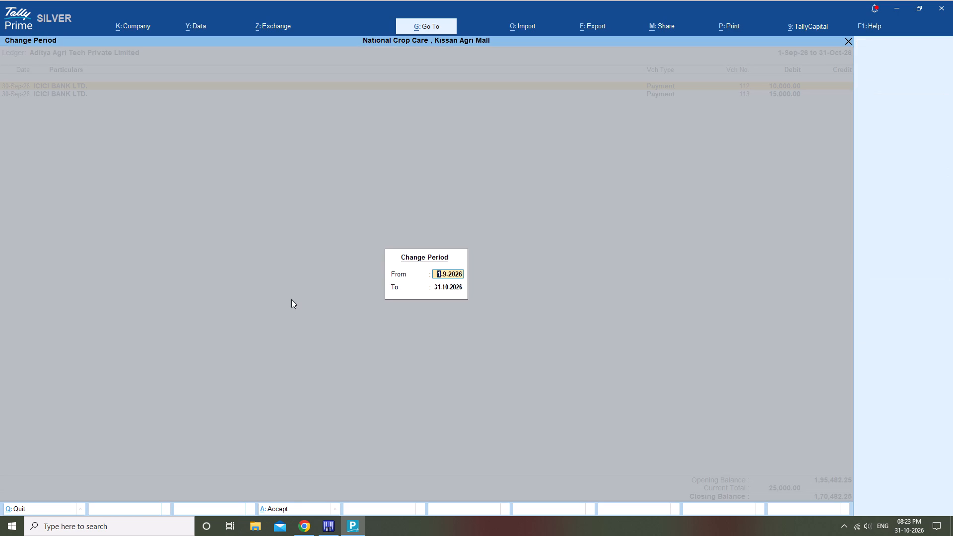
pyautogui.write('1/1/25')
pyautogui.press('Return')
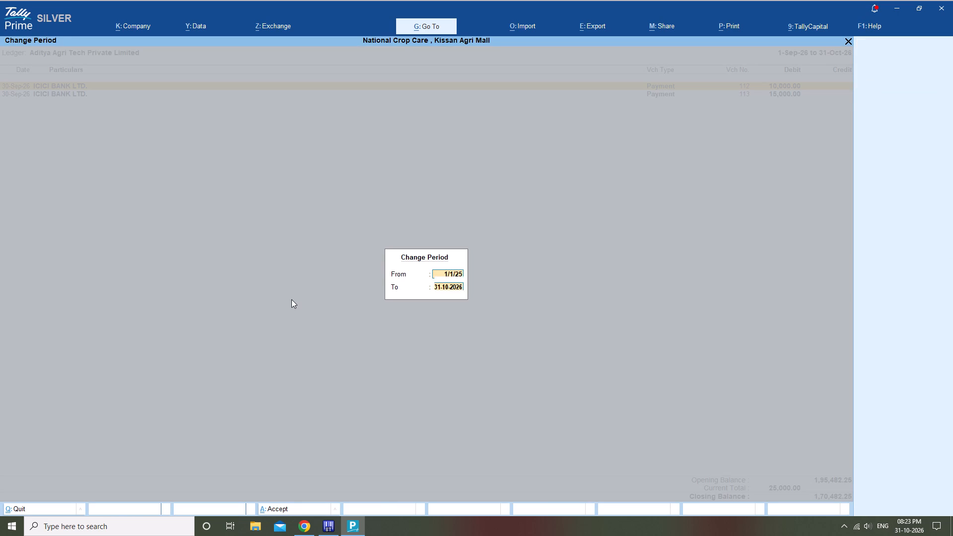
pyautogui.press('Return')
# Reopen purchase voucher 74, examine the allocation and rate of its Paddy Seeds Atom 50 Kg line, and leave the voucher unaltered.
pyautogui.press('Down')
pyautogui.press('Down')
pyautogui.press('Return')
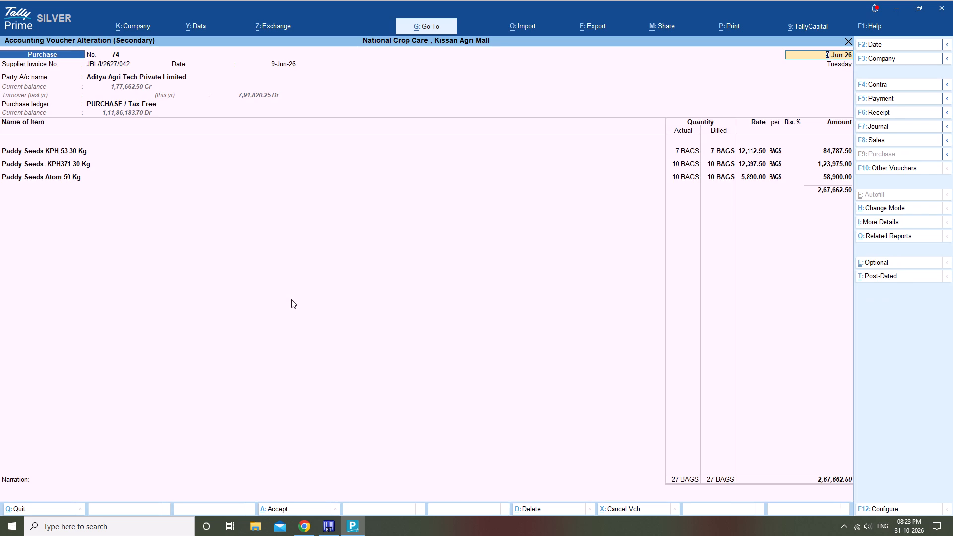
pyautogui.click(43, 166)
pyautogui.click(53, 176)
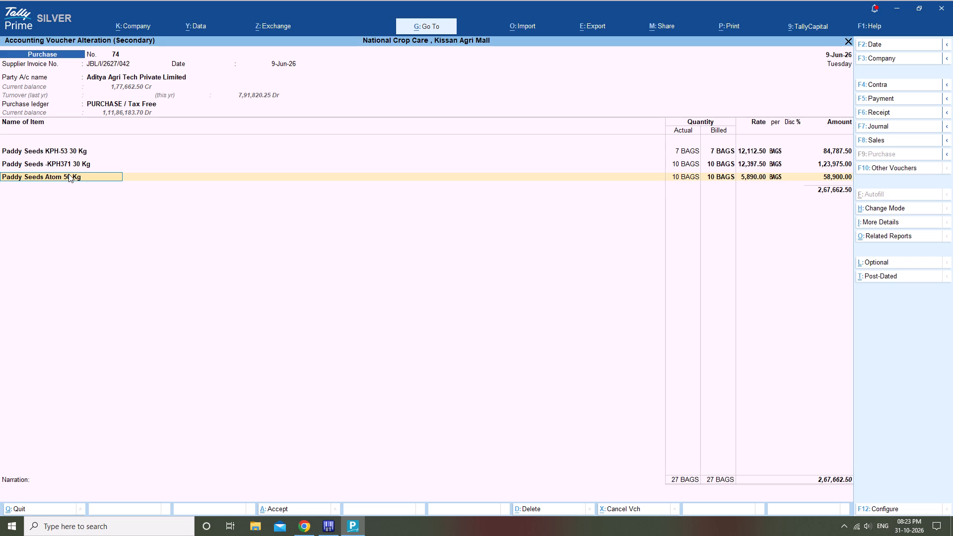
pyautogui.scroll(1, 68, 174)
pyautogui.click(57, 178)
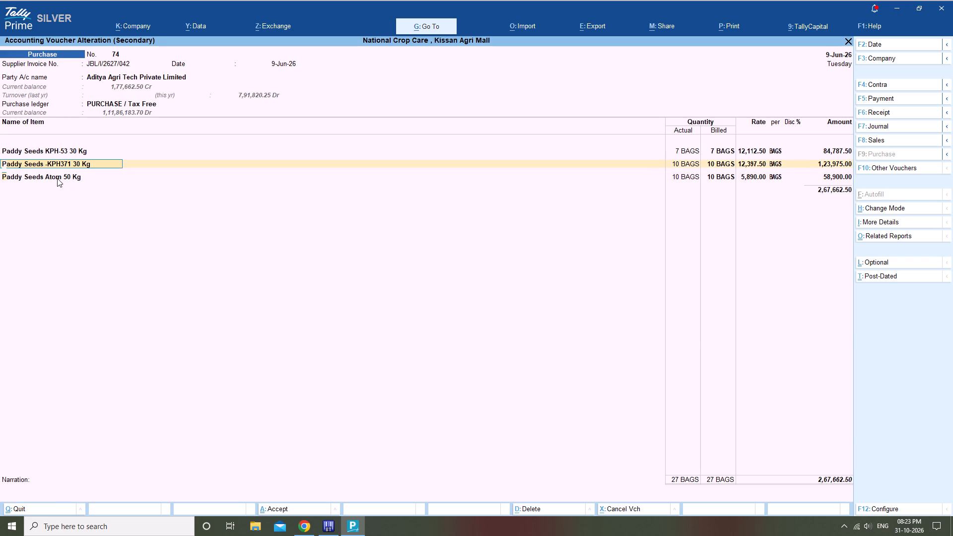
pyautogui.press('Return')
pyautogui.press('Return')
pyautogui.press('Return')
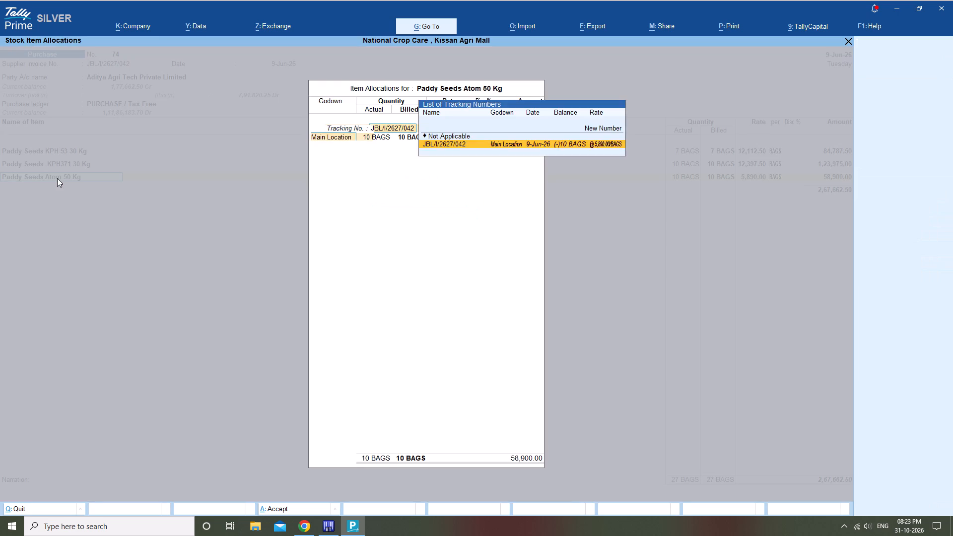
pyautogui.press('Return')
pyautogui.press('Return')
pyautogui.press('Return')
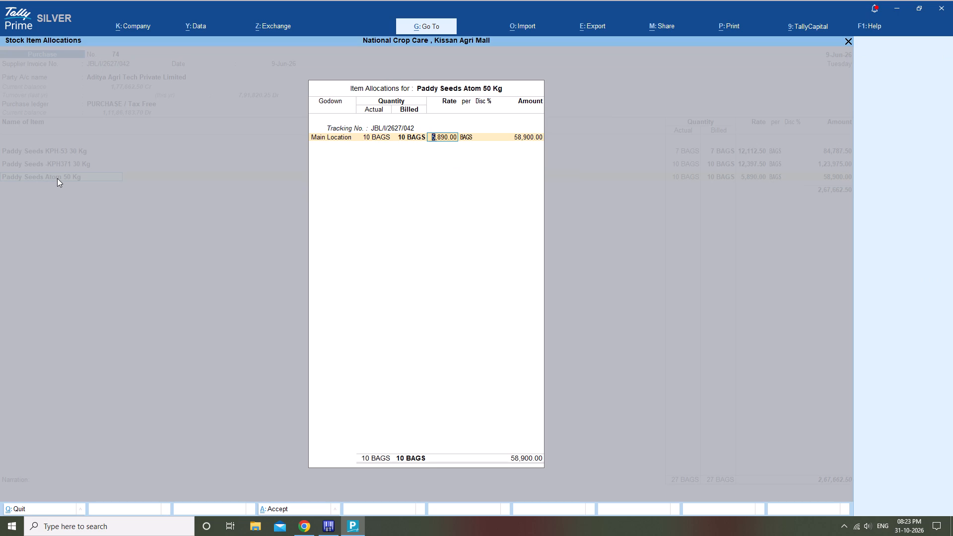
pyautogui.press('Escape')
pyautogui.press('Escape')
pyautogui.press('Escape')
pyautogui.press('Escape')
pyautogui.press('Escape')
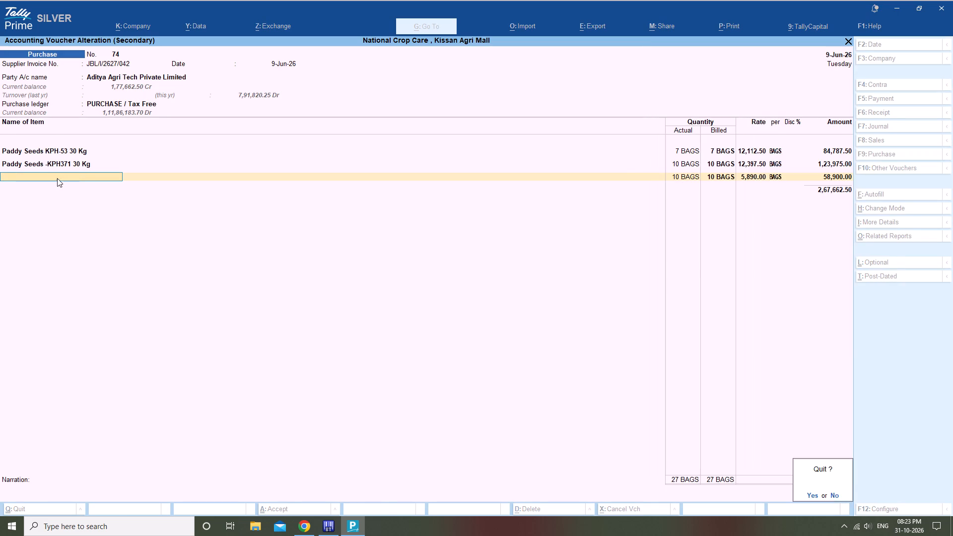
pyautogui.press('Escape')
# Examine the maize seed rates in purchase voucher 77 (11-Jun-26), then return to sales voucher 513 without changes.
pyautogui.press('Down')
pyautogui.press('Return')
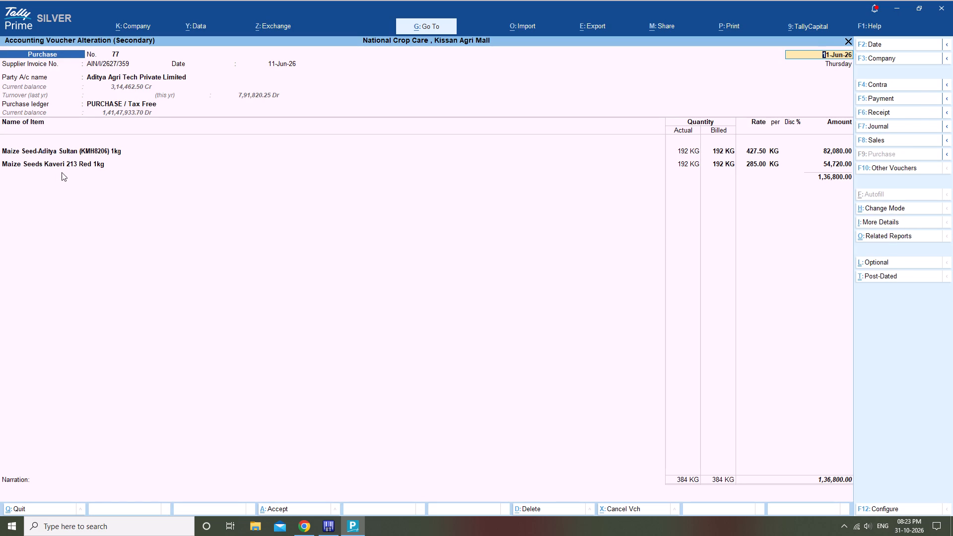
pyautogui.press('Escape')
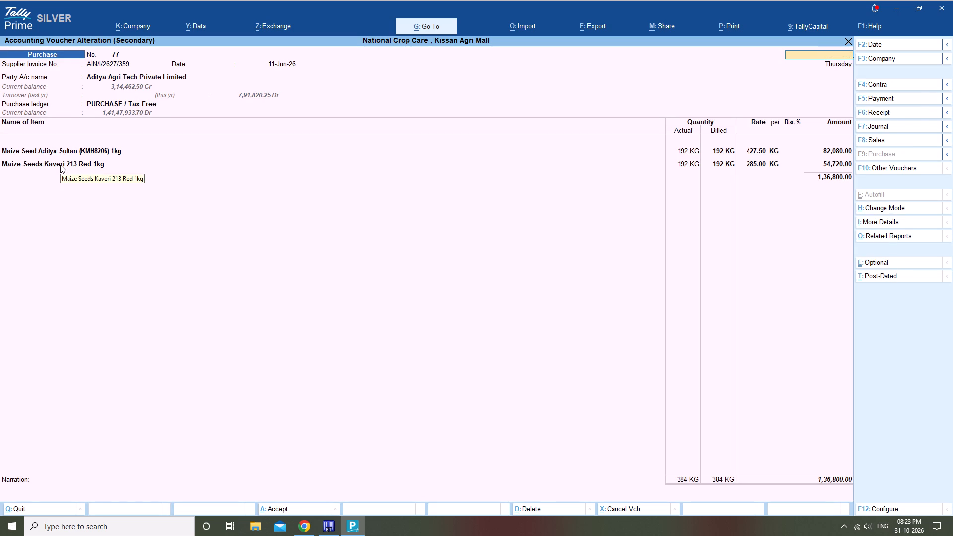
pyautogui.press('Escape')
pyautogui.press('Escape')
pyautogui.press('Escape')
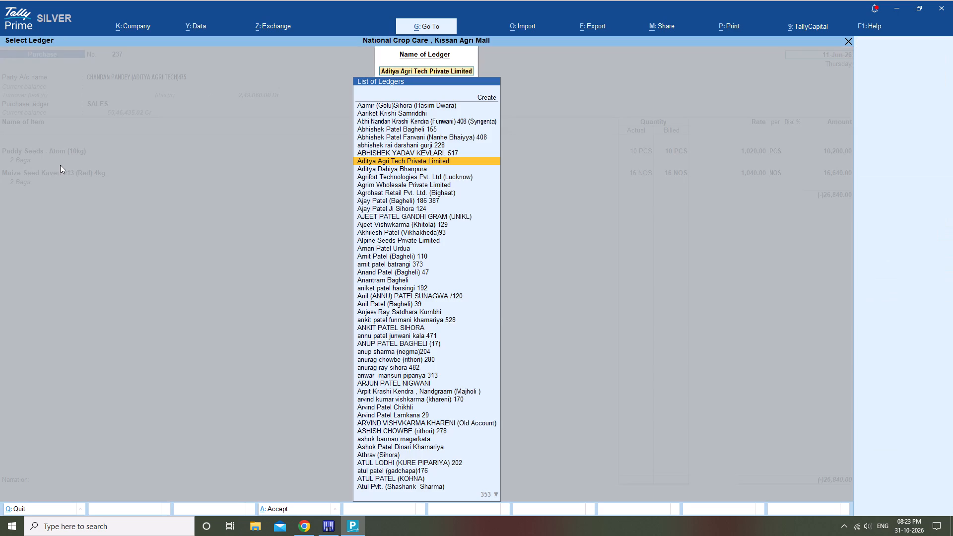
pyautogui.press('Escape')
pyautogui.press('Escape')
# Set the rate of Paddy Seeds - Atom (10kg) in sales voucher 513 to 1178 per piece.
pyautogui.click(57, 148)
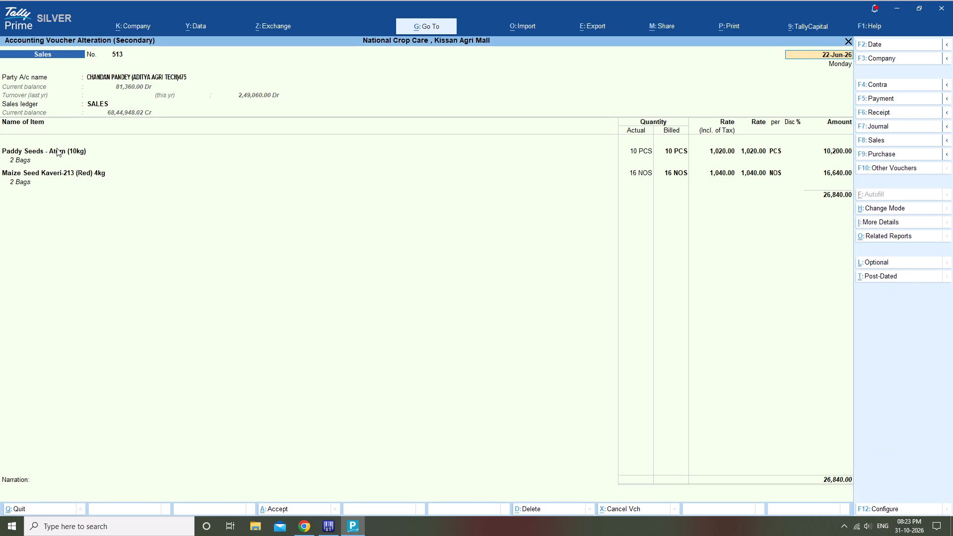
pyautogui.press('Return')
pyautogui.press('Return')
pyautogui.press('Return')
pyautogui.press('Return')
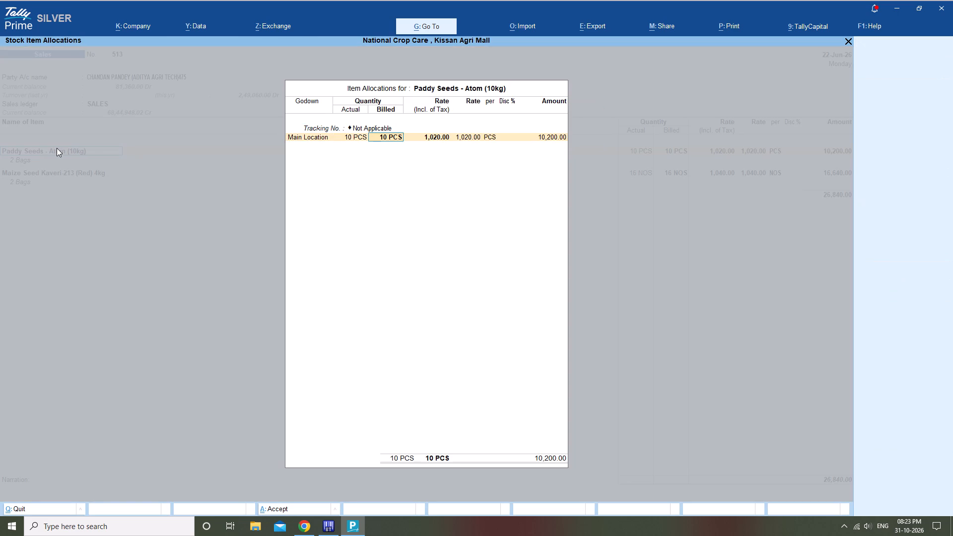
pyautogui.press('Return')
pyautogui.press('BackSpace')
pyautogui.press('Return')
pyautogui.write('11')
pyautogui.write('78')
pyautogui.press('Return')
pyautogui.press('Return')
pyautogui.press('Return')
pyautogui.press('Return')
pyautogui.press('Return')
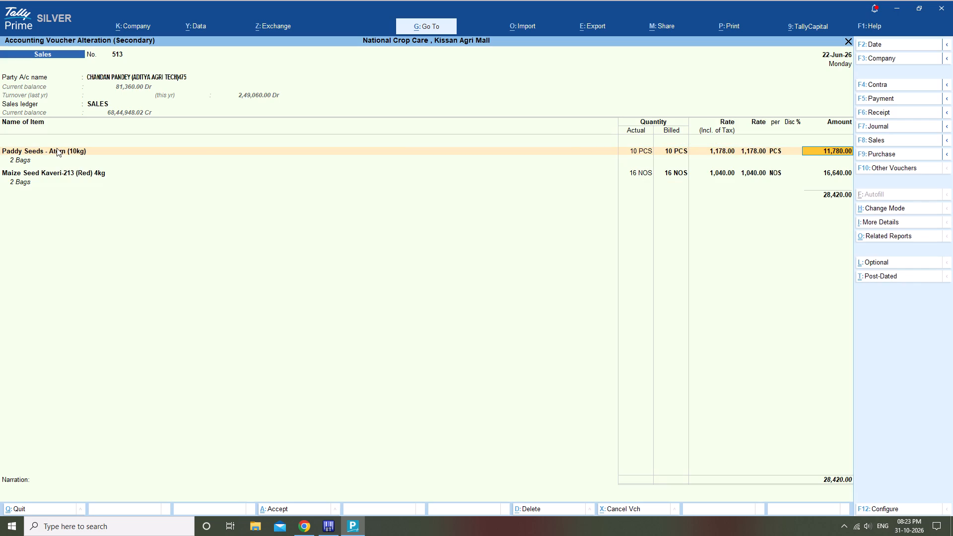
# Examine the allocation and rate of the Maize Seed Kaveri-213 (Red) 4kg line in sales voucher 513, leaving the rate unaltered.
pyautogui.scroll(1, 57, 148)
pyautogui.click(61, 177)
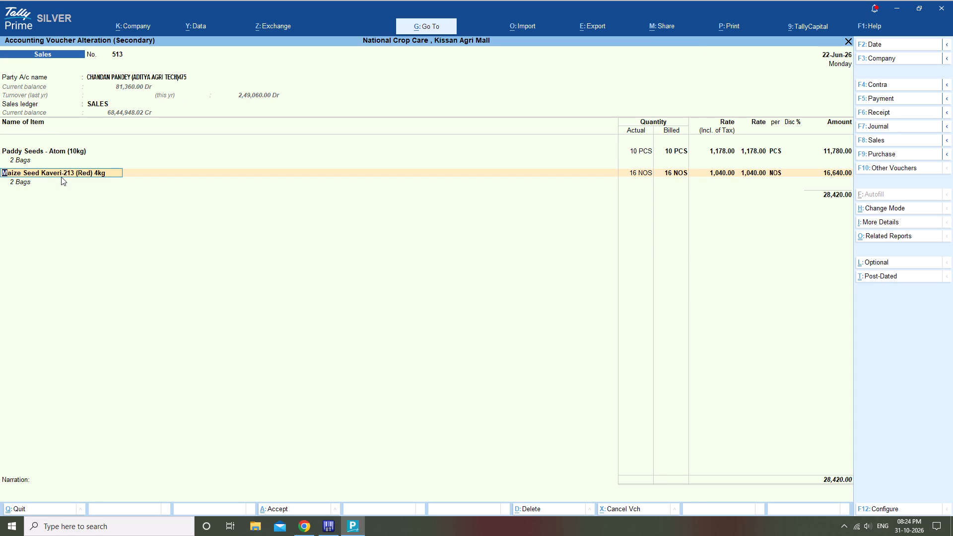
pyautogui.press('Return')
pyautogui.press('Return')
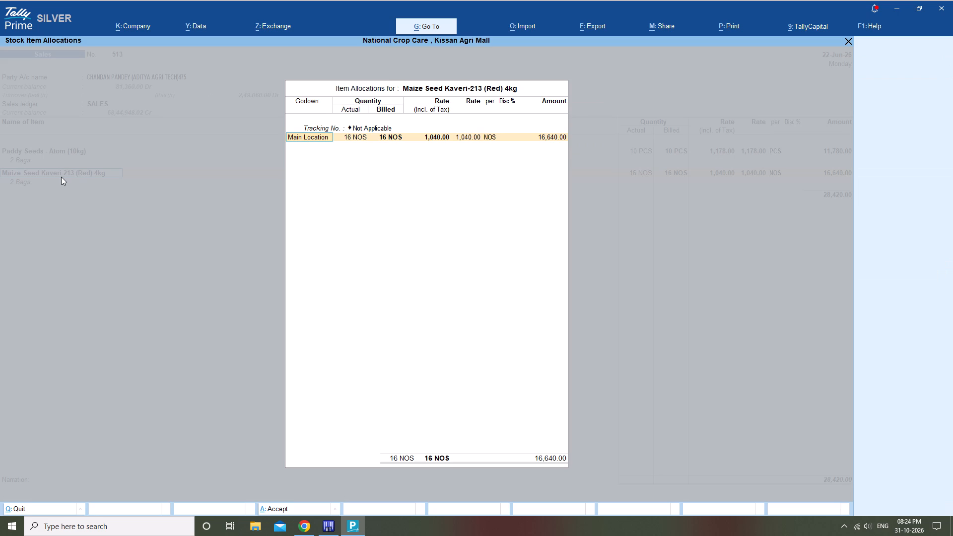
pyautogui.press('Return')
pyautogui.press('Return')
pyautogui.press('Return')
pyautogui.press('BackSpace')
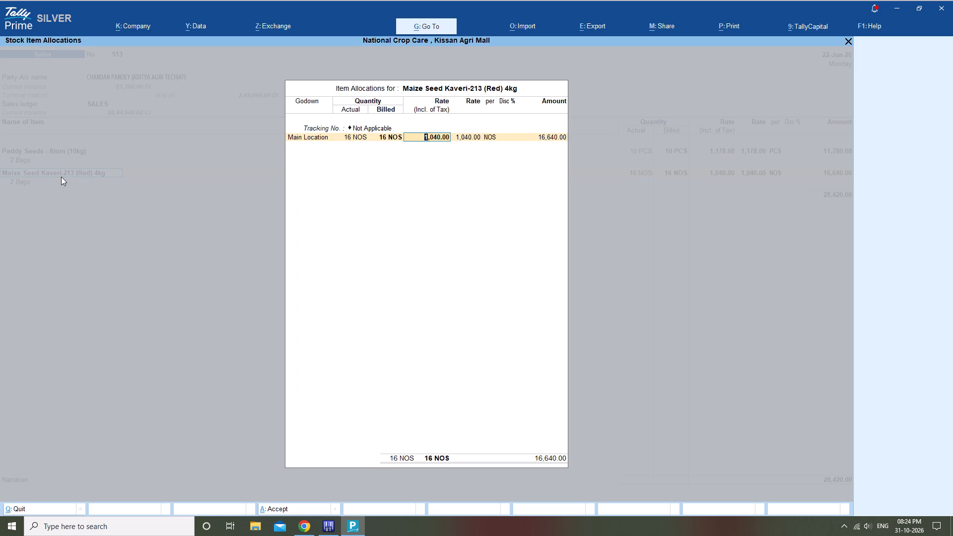
pyautogui.press('Escape')
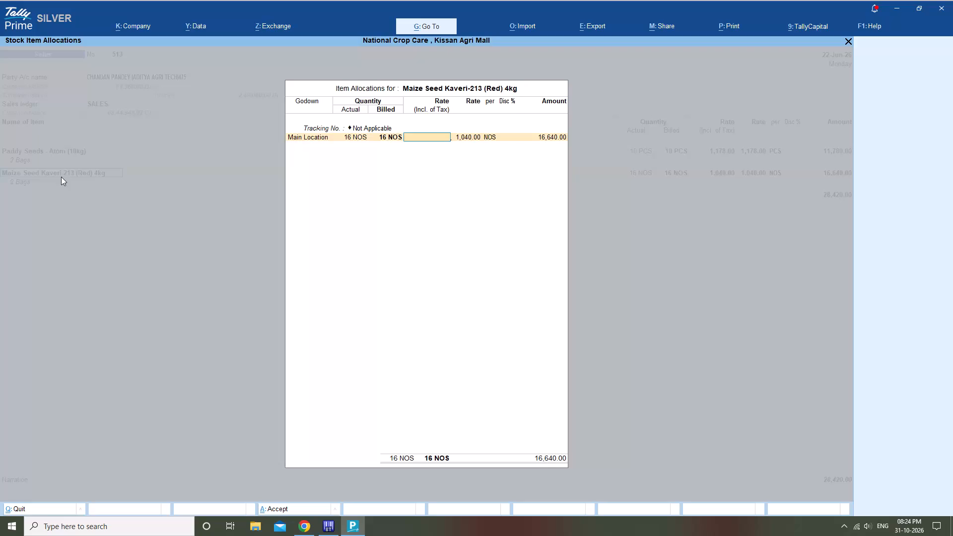
pyautogui.press('Escape')
pyautogui.press('Escape')
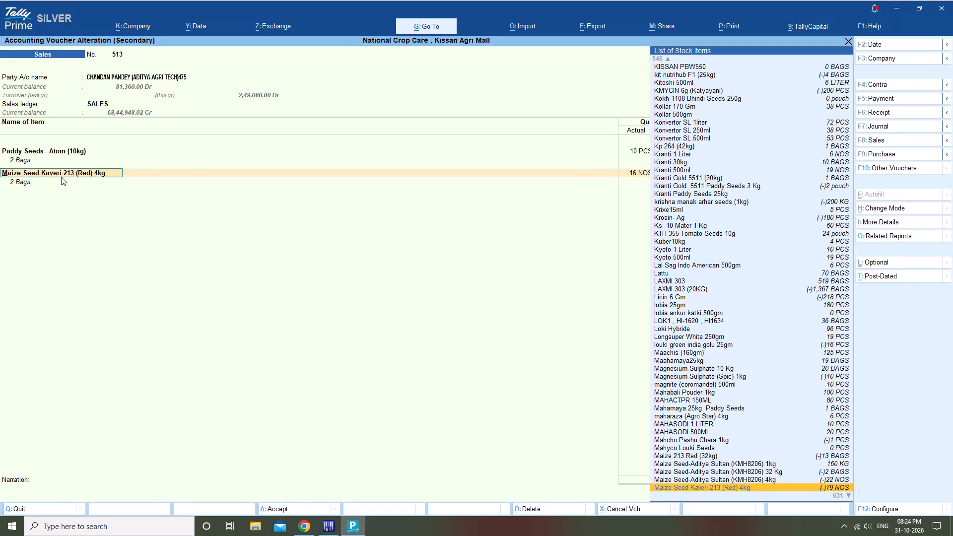
# Remove the Maize Seed Kaveri-213 (Red) 4kg line from sales voucher 513.
pyautogui.press('Delete')
pyautogui.press('Delete')
pyautogui.press('Delete')
pyautogui.press('Delete')
pyautogui.press('Delete')
pyautogui.press('Delete')
pyautogui.press('Delete')
pyautogui.press('Delete')
pyautogui.press('Delete')
pyautogui.press('Delete')
pyautogui.press('Delete')
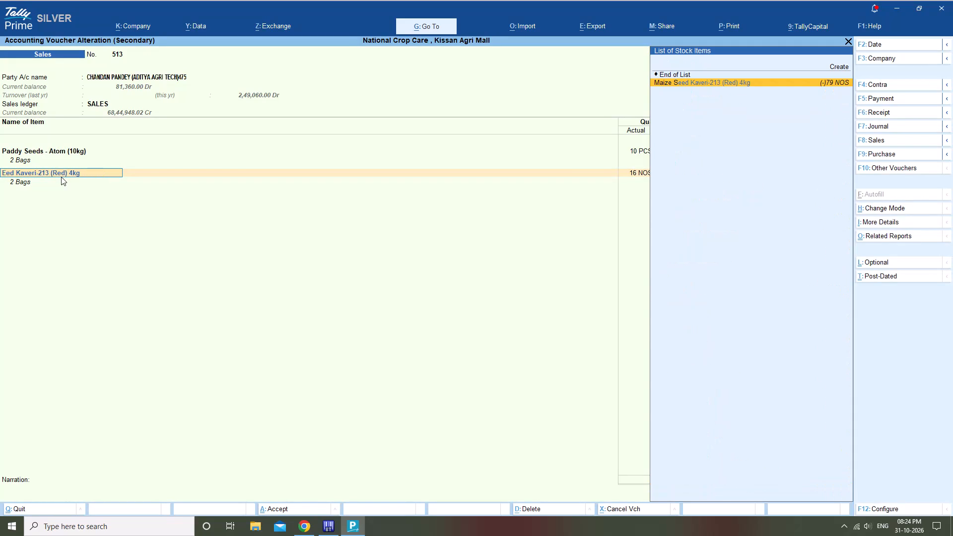
pyautogui.press('Delete')
pyautogui.press('Delete')
pyautogui.press('Delete')
pyautogui.press('Delete')
pyautogui.press('Delete')
pyautogui.press('Delete')
pyautogui.press('Delete')
pyautogui.press('Delete')
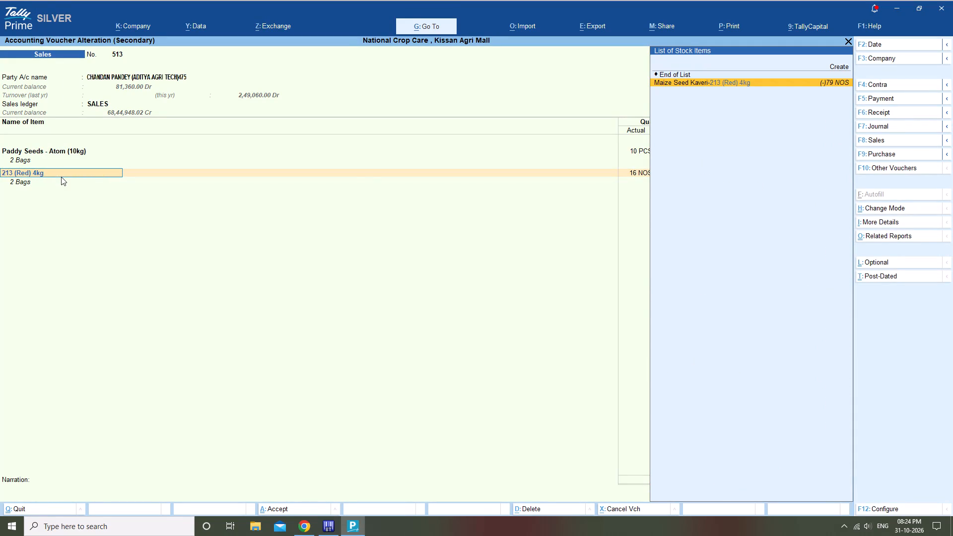
pyautogui.press('Delete')
pyautogui.press('Delete')
pyautogui.press('Delete')
pyautogui.press('Delete')
pyautogui.press('Delete')
pyautogui.press('Delete')
pyautogui.press('Delete')
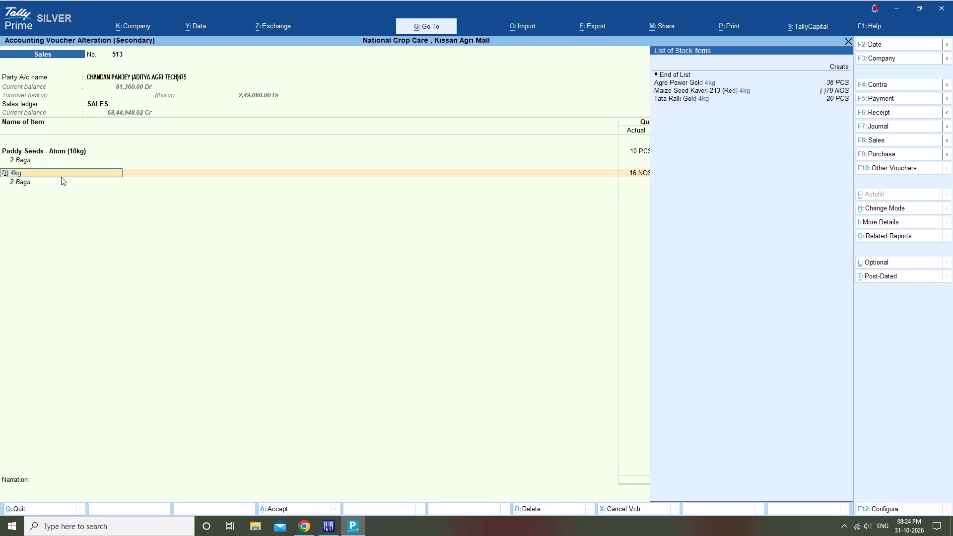
pyautogui.press('Delete')
pyautogui.press('Delete')
pyautogui.press('Delete')
pyautogui.press('Delete')
pyautogui.press('Delete')
pyautogui.press('Delete')
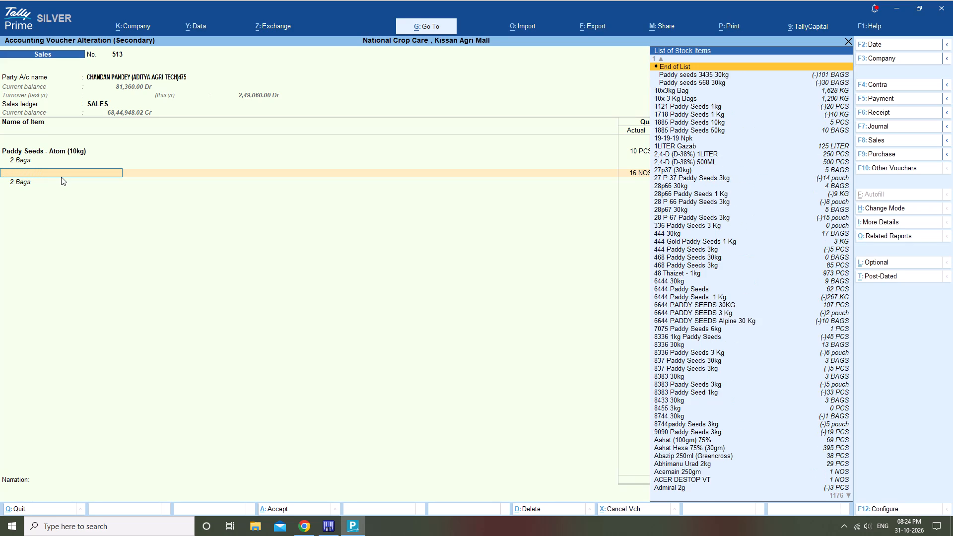
pyautogui.press('Return')
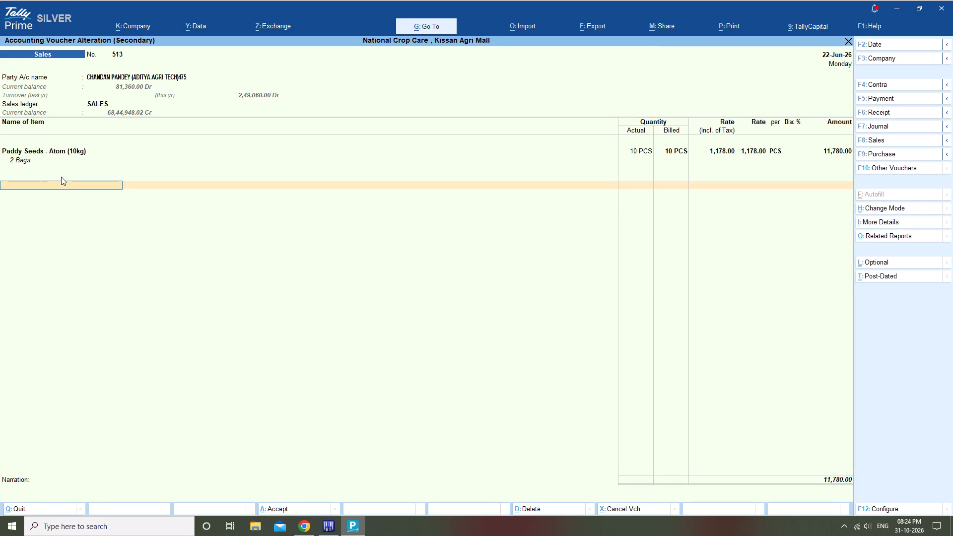
# Change the party account of sales voucher 513 to Aditya Agri Tech Private Limited and agree to update its address and tax details.
pyautogui.press('BackSpace')
pyautogui.press('BackSpace')
pyautogui.press('BackSpace')
pyautogui.press('BackSpace')
pyautogui.press('BackSpace')
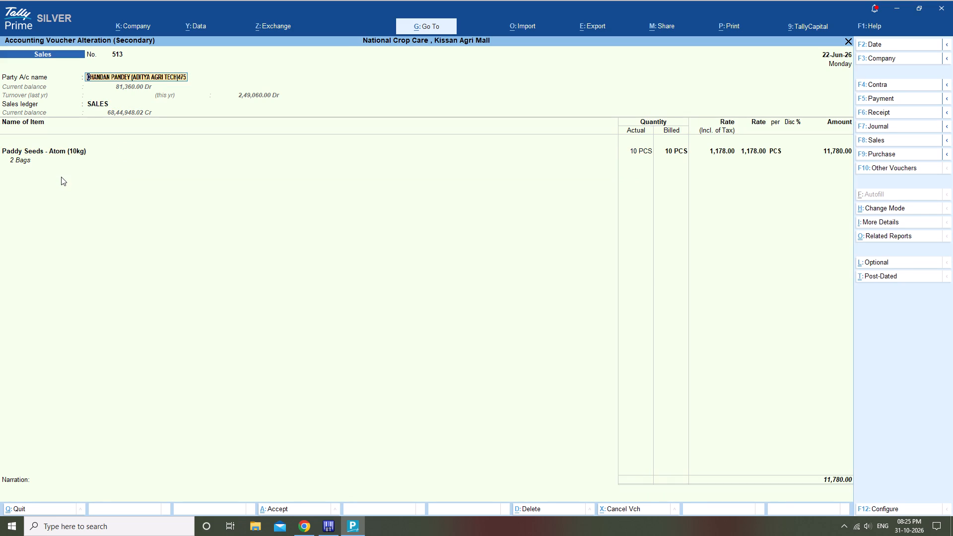
pyautogui.write('adi')
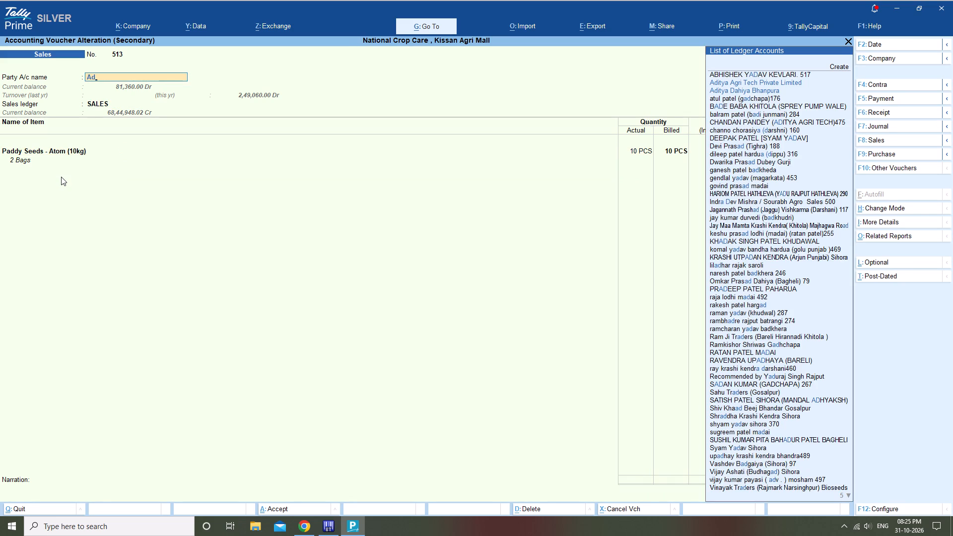
pyautogui.press('Down')
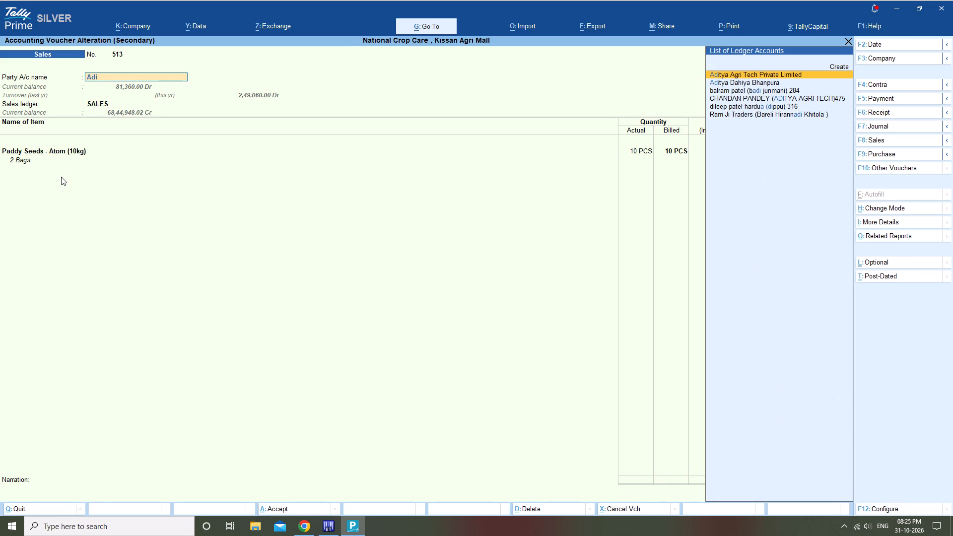
pyautogui.press('Return')
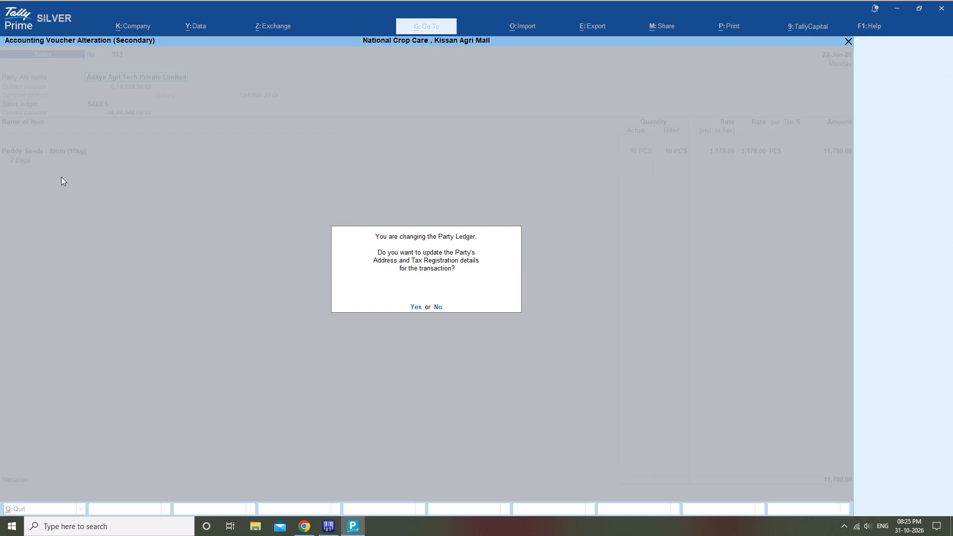
pyautogui.press('y')
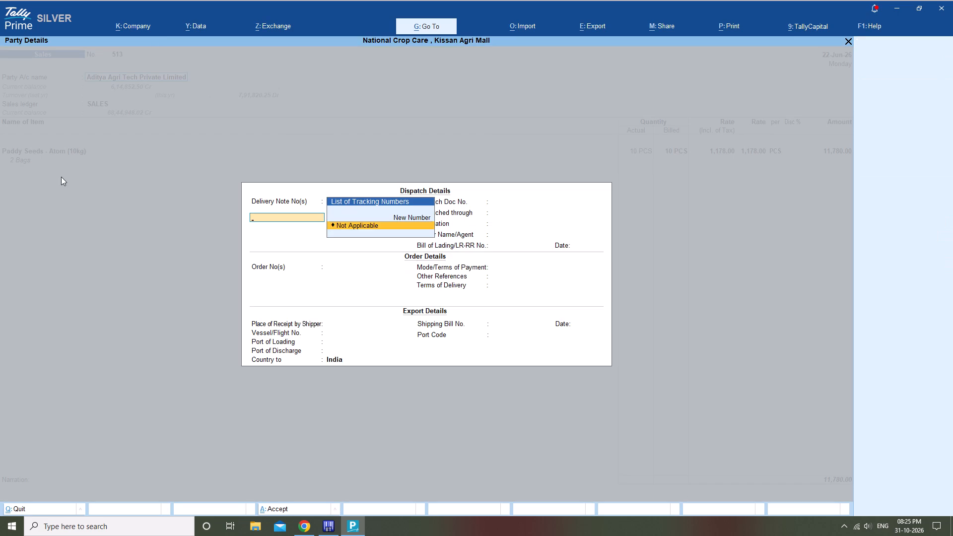
# Accept the dispatch, order and export details with the delivery note Not Applicable, and keep the Aditya Agri Tech Private Limited party details.
pyautogui.press('Return')
pyautogui.press('Return')
pyautogui.press('Return')
pyautogui.press('Return')
pyautogui.press('Return')
pyautogui.press('Return')
pyautogui.press('Return')
pyautogui.press('Return')
pyautogui.press('Return')
pyautogui.press('Return')
pyautogui.press('Return')
pyautogui.press('Return')
pyautogui.press('Return')
pyautogui.press('Return')
pyautogui.press('Return')
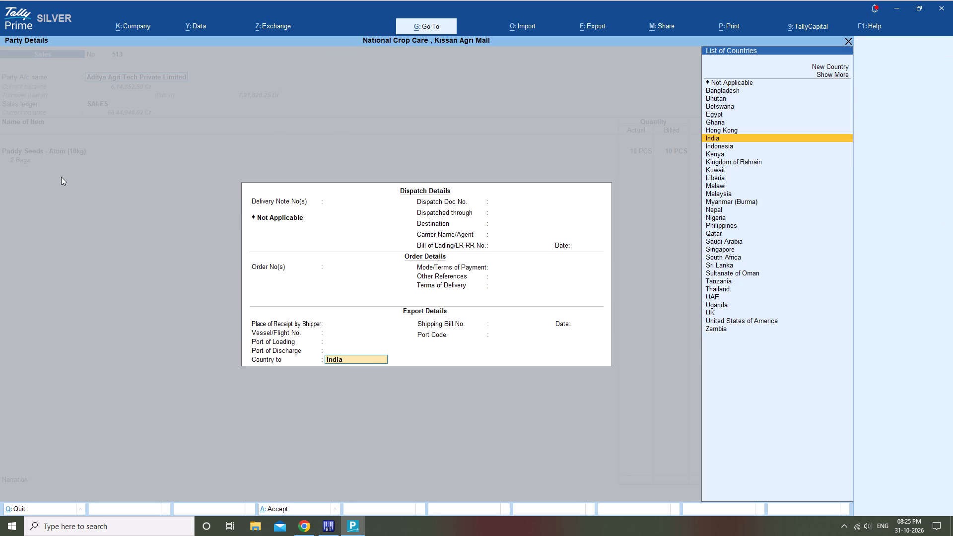
pyautogui.press('Return')
pyautogui.press('Return')
pyautogui.press('Return')
pyautogui.press('Return')
pyautogui.press('Return')
pyautogui.press('Return')
pyautogui.press('Return')
pyautogui.press('Return')
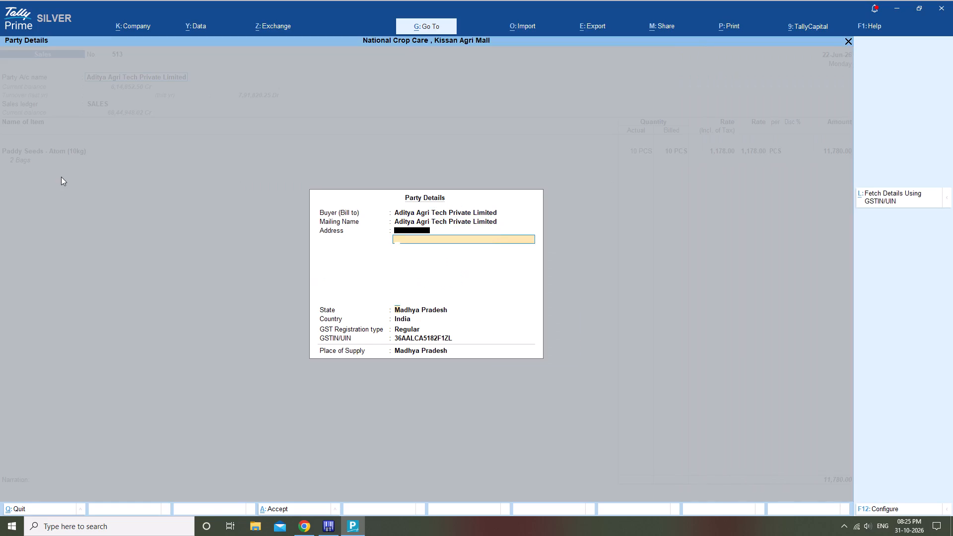
pyautogui.press('Return')
pyautogui.press('Return')
pyautogui.press('Return')
pyautogui.press('Return')
pyautogui.press('Return')
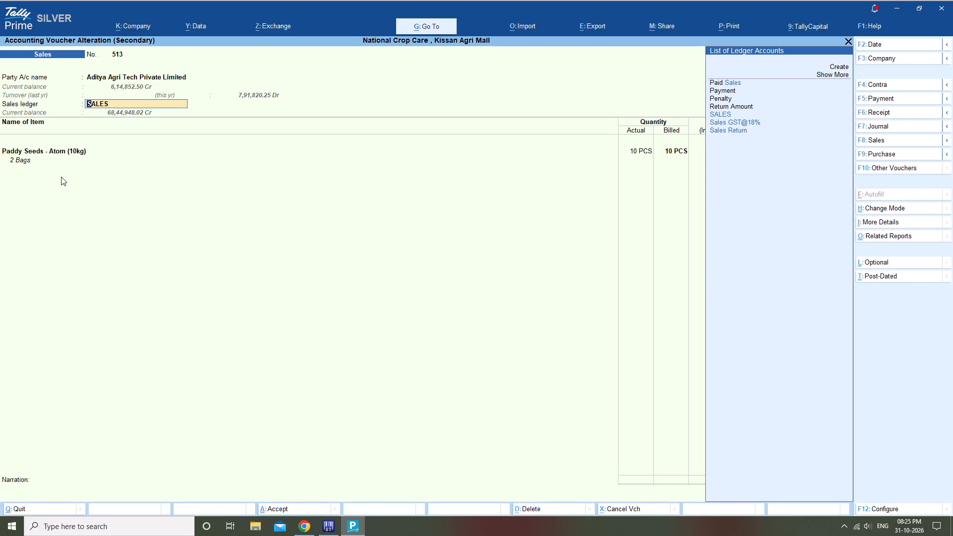
# Keep the SALES ledger and the Paddy Seeds - Atom (10kg) line as entered, end the item list, and save sales voucher 513.
pyautogui.press('Return')
pyautogui.press('Return')
pyautogui.press('Return')
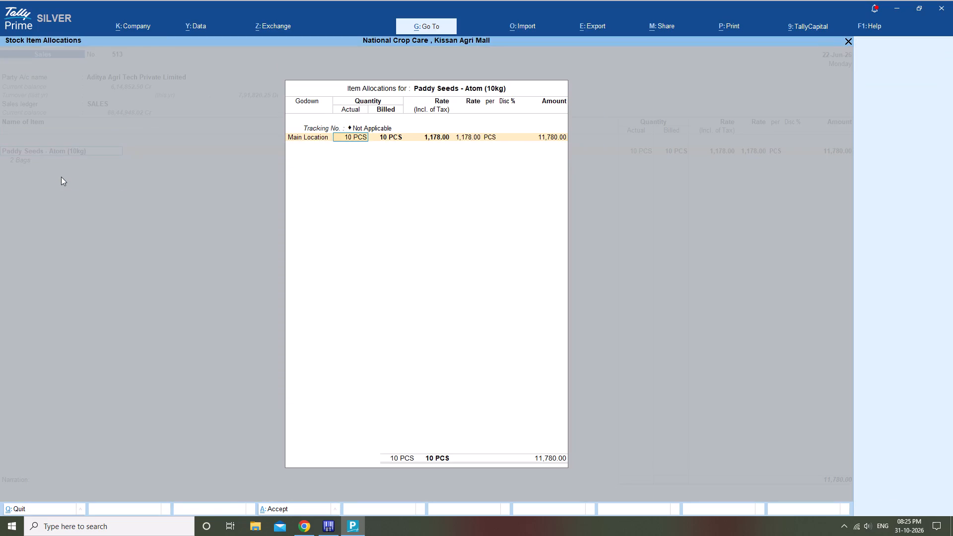
pyautogui.press('Return')
pyautogui.press('Return')
pyautogui.press('Return')
pyautogui.press('Return')
pyautogui.press('Return')
pyautogui.press('Return')
pyautogui.press('Return')
pyautogui.press('Return')
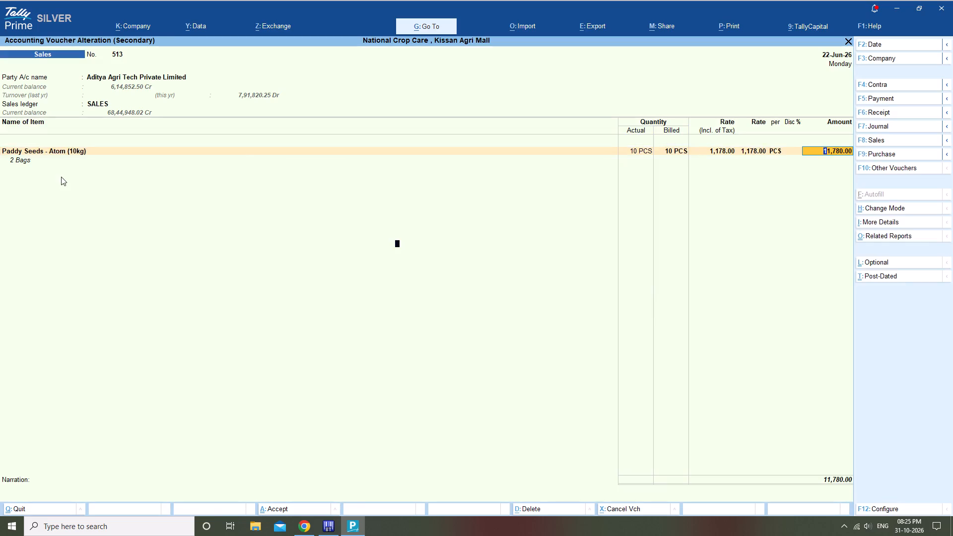
pyautogui.press('Return')
pyautogui.press('Return')
pyautogui.press('Return')
pyautogui.press('Return')
pyautogui.press('Return')
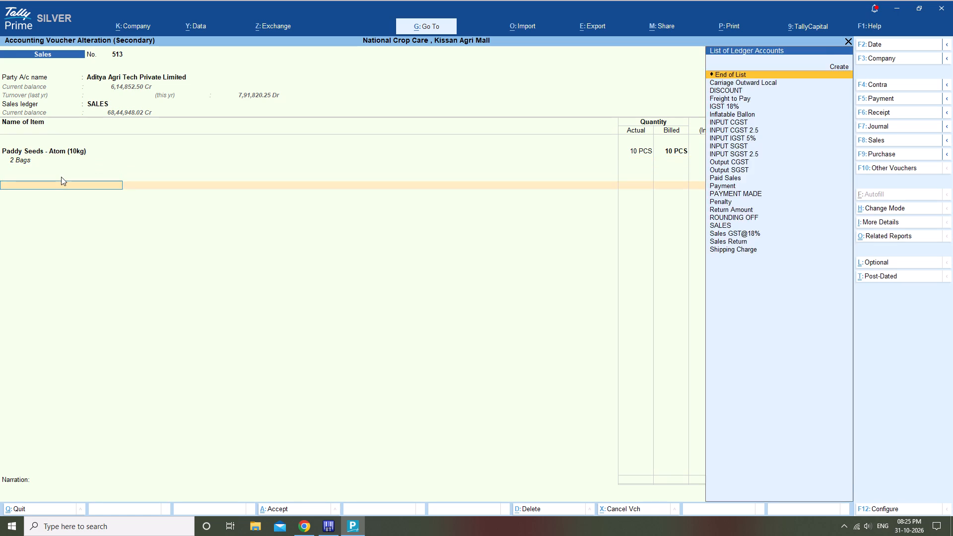
pyautogui.press('Return')
pyautogui.press('Return')
pyautogui.press('Return')
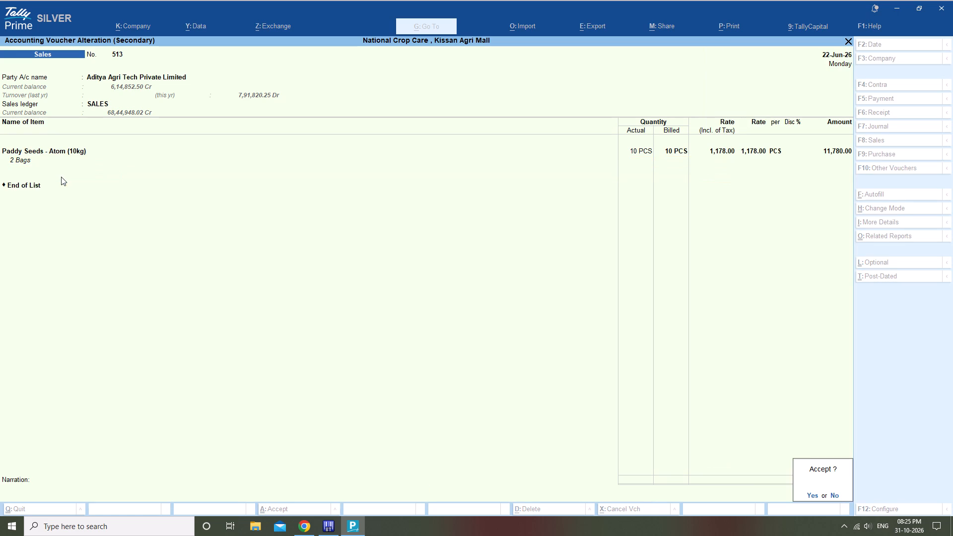
pyautogui.press('Return')
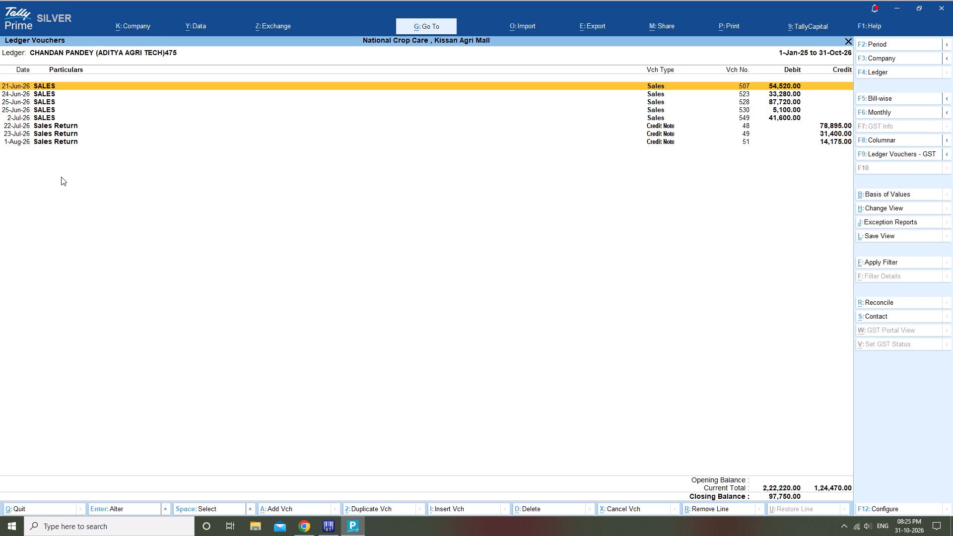
# Open the Aditya Agri Tech Private Limited ledger and set its period to start on 1/1/25.
pyautogui.press('Escape')
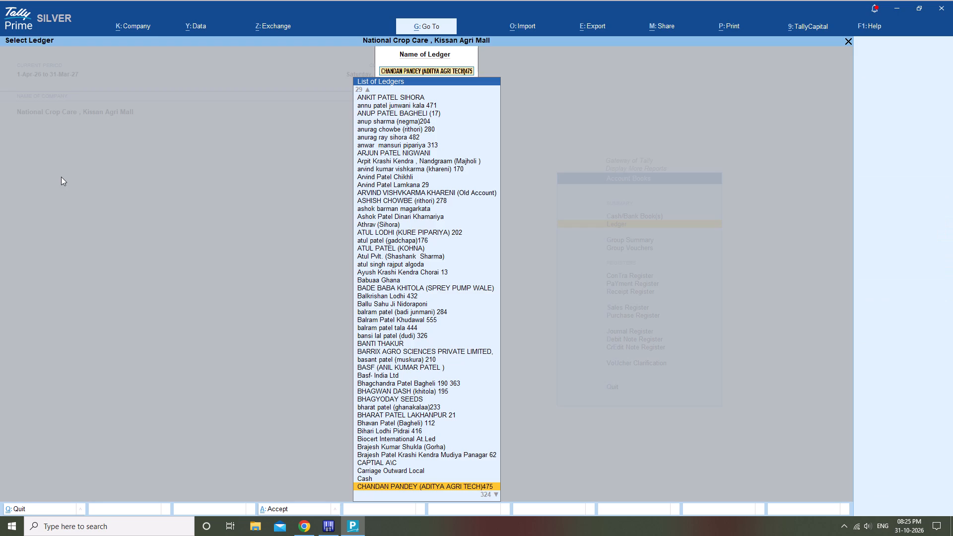
pyautogui.press('Escape')
pyautogui.press('Escape')
pyautogui.press('Return')
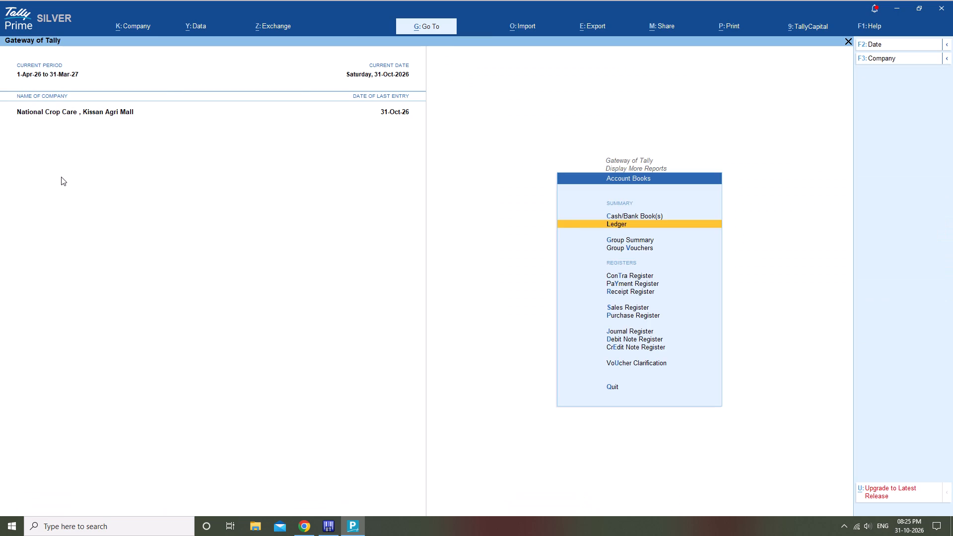
pyautogui.write('adit')
pyautogui.press('Down')
pyautogui.press('Return')
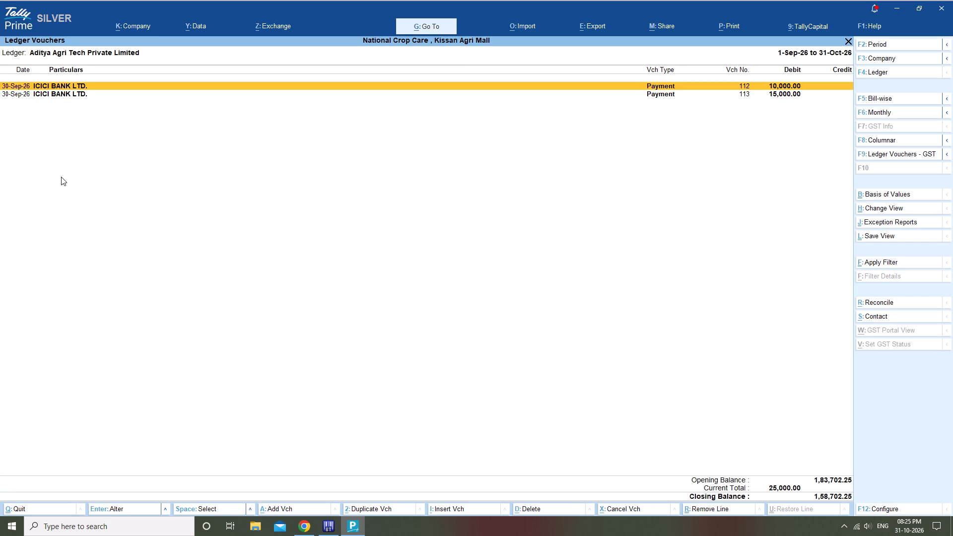
pyautogui.hotkey('alt', 'F2')
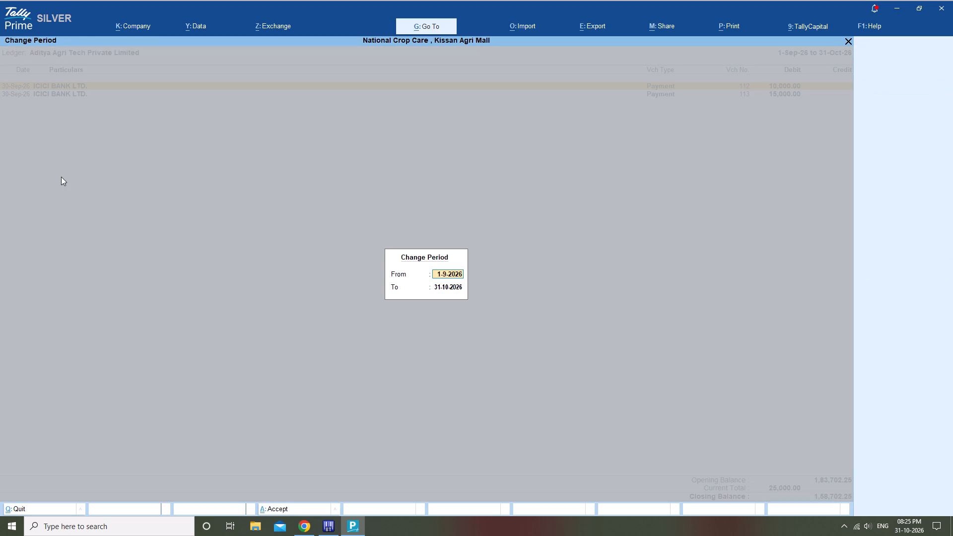
pyautogui.write('1/1/25')
pyautogui.press('Return')
pyautogui.press('Return')
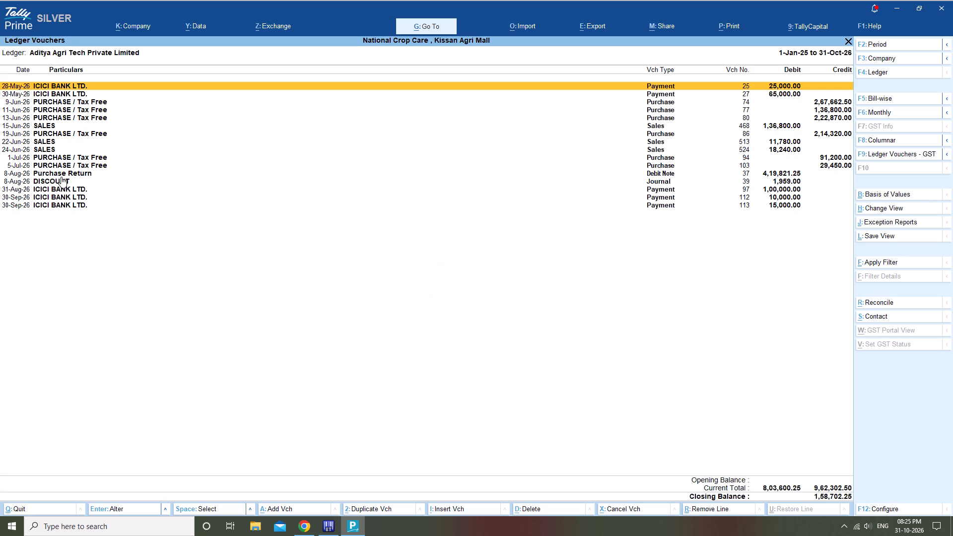
# Print the Aditya Agri Tech Private Limited ledger with the current print settings.
pyautogui.press('Down')
pyautogui.press('Down')
pyautogui.press('Down')
pyautogui.press('Down')
pyautogui.press('Down')
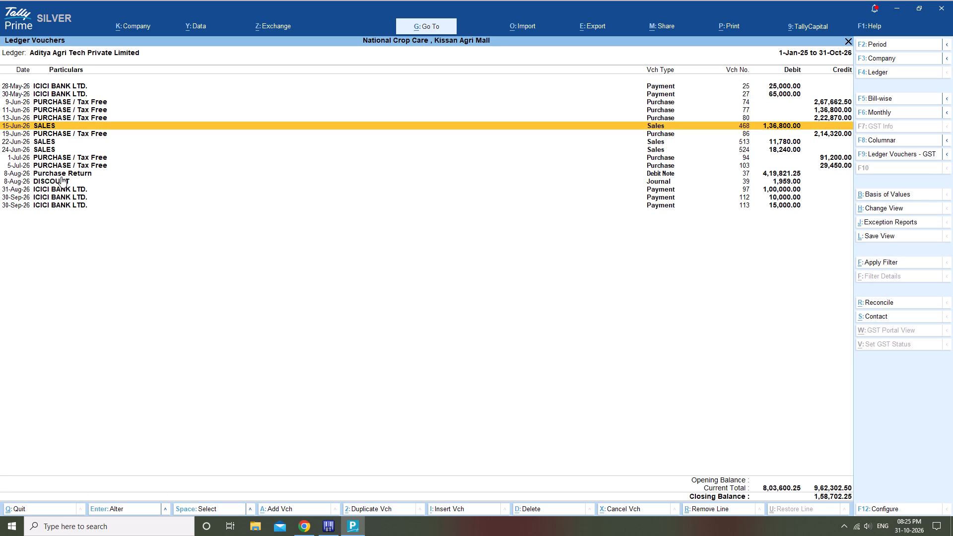
pyautogui.press('Down')
pyautogui.press('Down')
pyautogui.scroll(1, 61, 177)
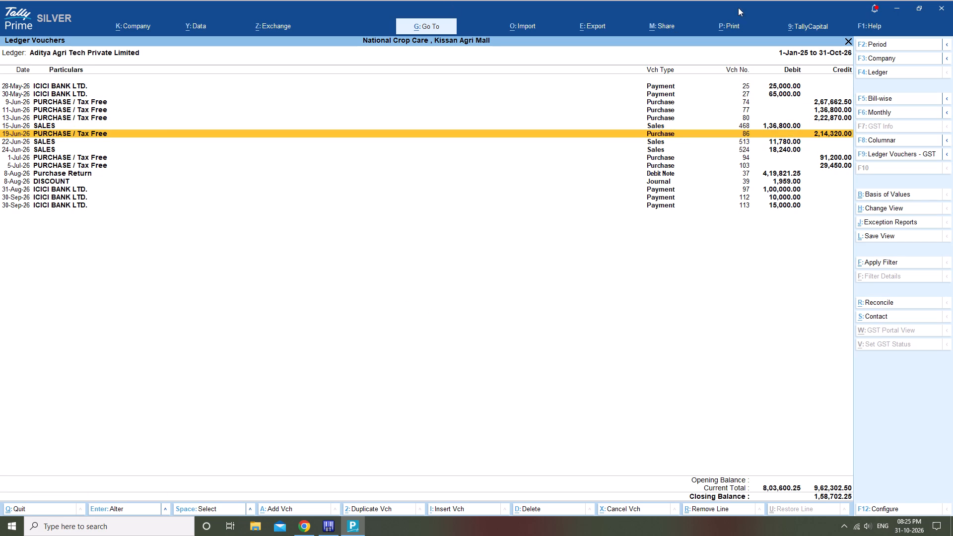
pyautogui.click(734, 21)
pyautogui.click(751, 60)
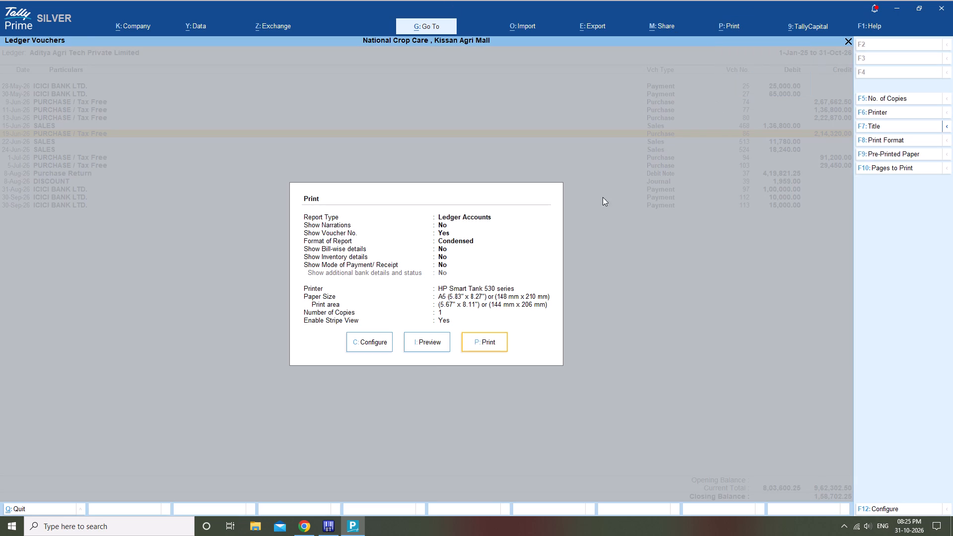
pyautogui.click(473, 336)
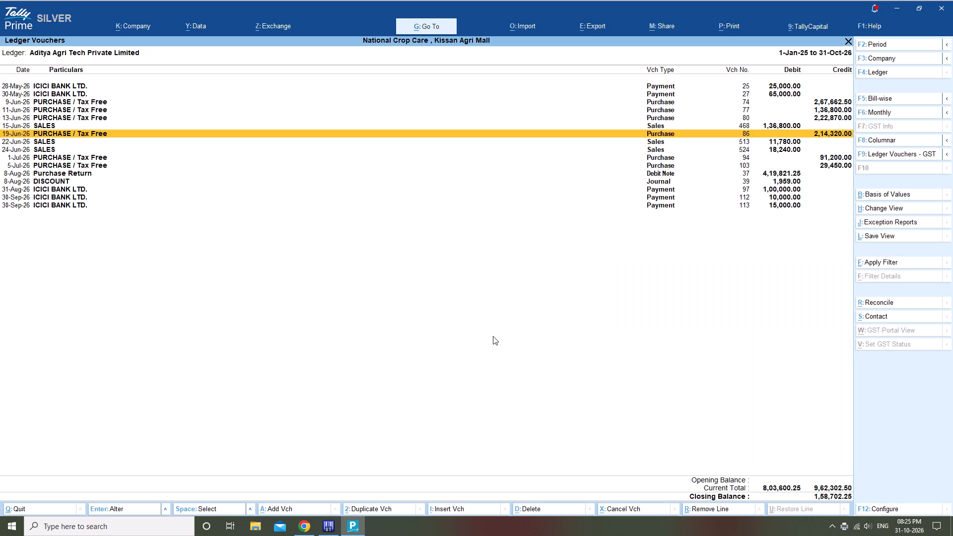
# Open the customer ledger marked (ADITYA AGRI TECH)475 and set its period to start on 1/1/25.
pyautogui.press('Escape')
pyautogui.press('Escape')
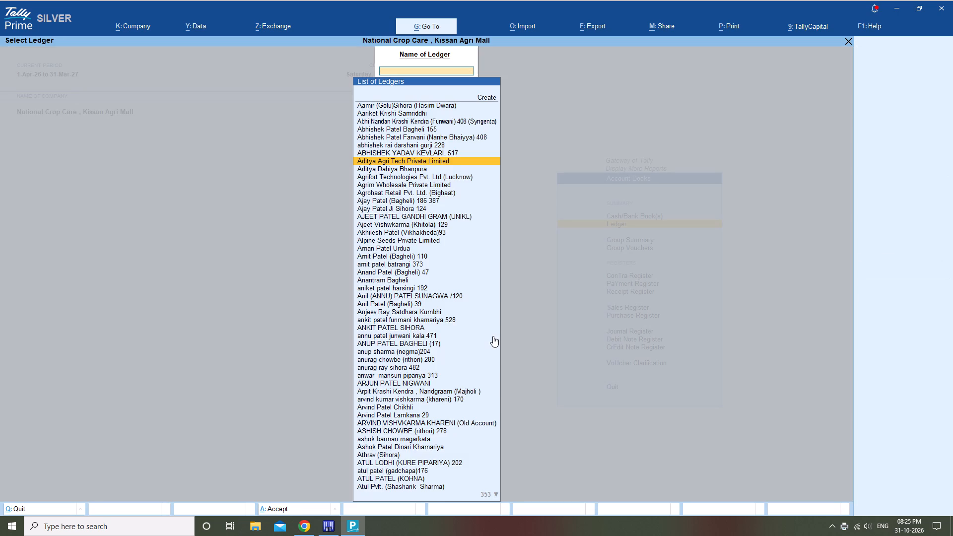
pyautogui.press('Escape')
pyautogui.press('Escape')
pyautogui.press('Escape')
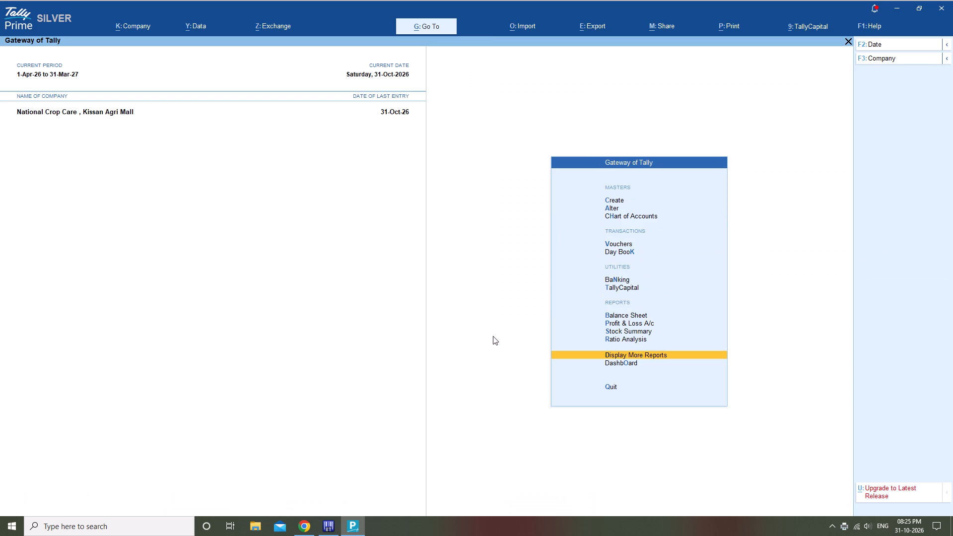
pyautogui.press('Return')
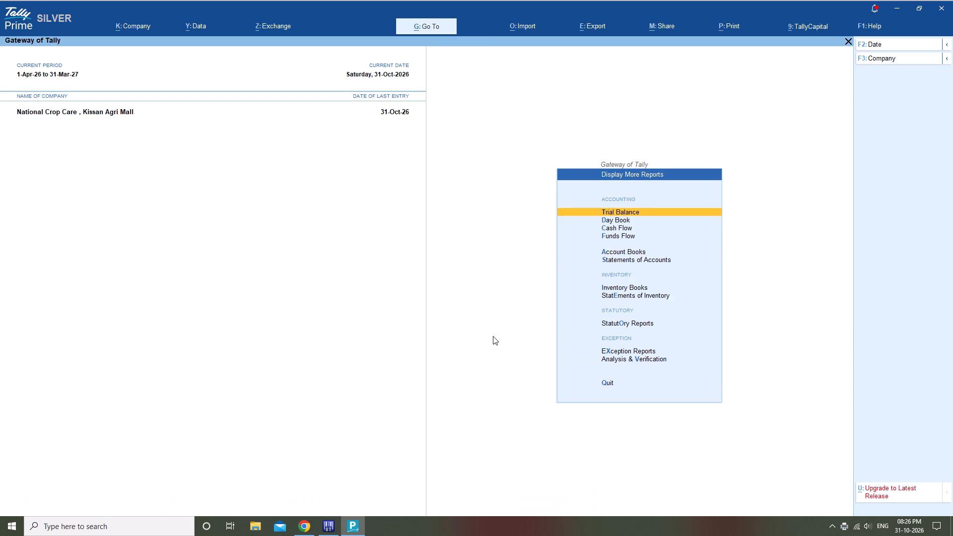
pyautogui.press('Down')
pyautogui.press('Down')
pyautogui.press('Down')
pyautogui.press('Down')
pyautogui.press('Return')
pyautogui.press('Down')
pyautogui.press('Return')
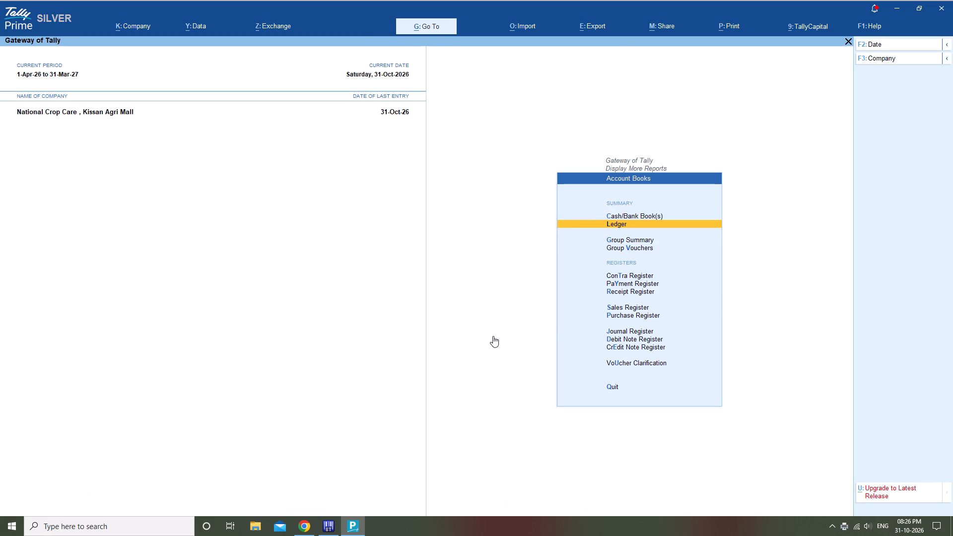
pyautogui.write('cahn')
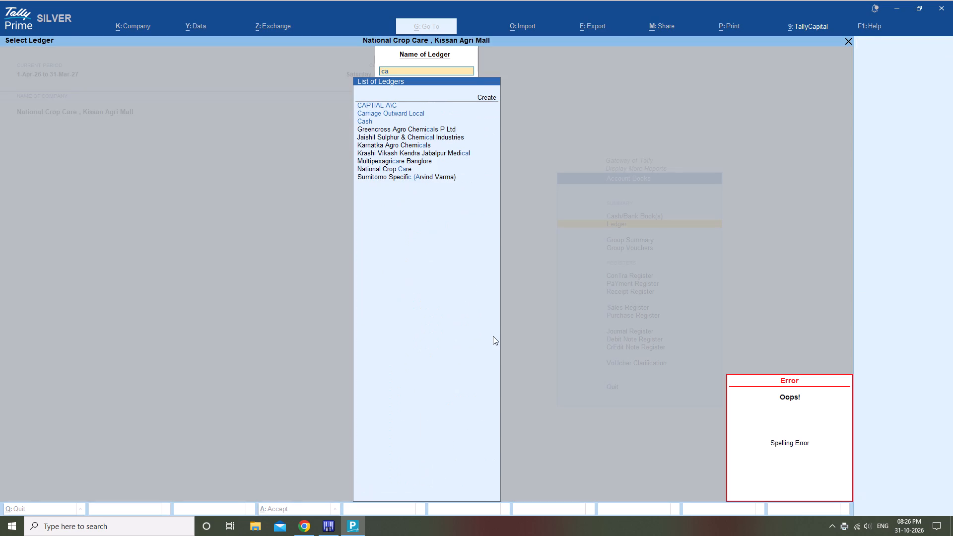
pyautogui.press('BackSpace')
pyautogui.press('BackSpace')
pyautogui.write('han')
pyautogui.press('Down')
pyautogui.press('Return')
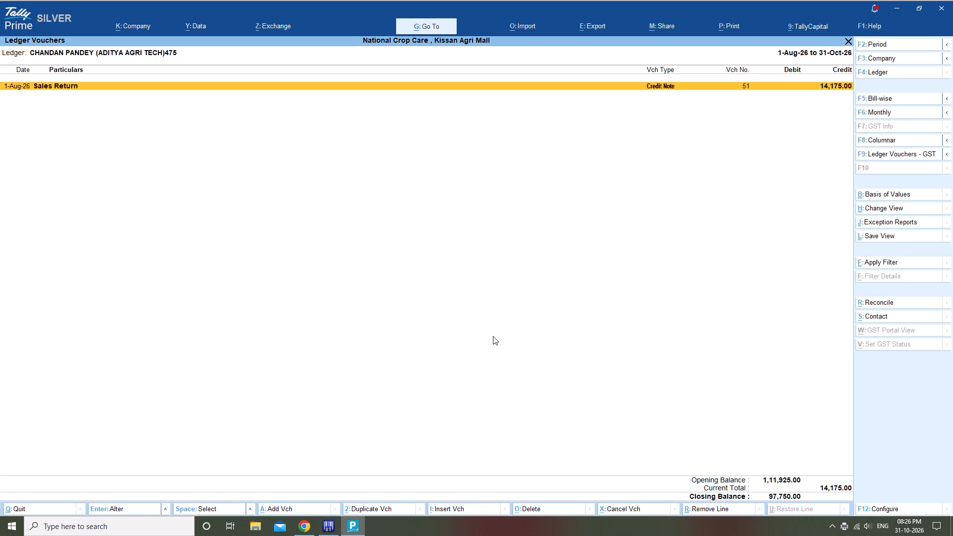
pyautogui.hotkey('alt', 'F2')
pyautogui.write('1/1/25')
pyautogui.press('Return')
pyautogui.press('Return')
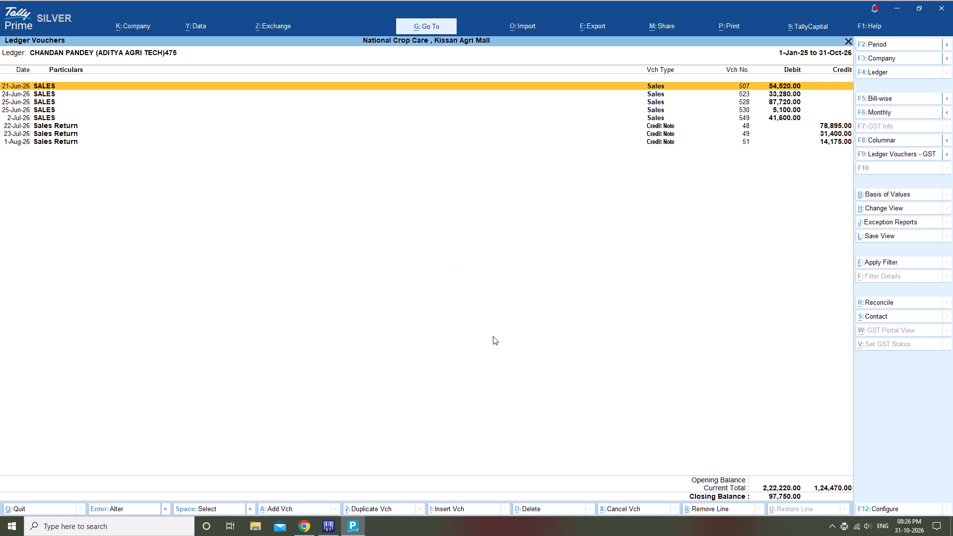
pyautogui.press('Down')
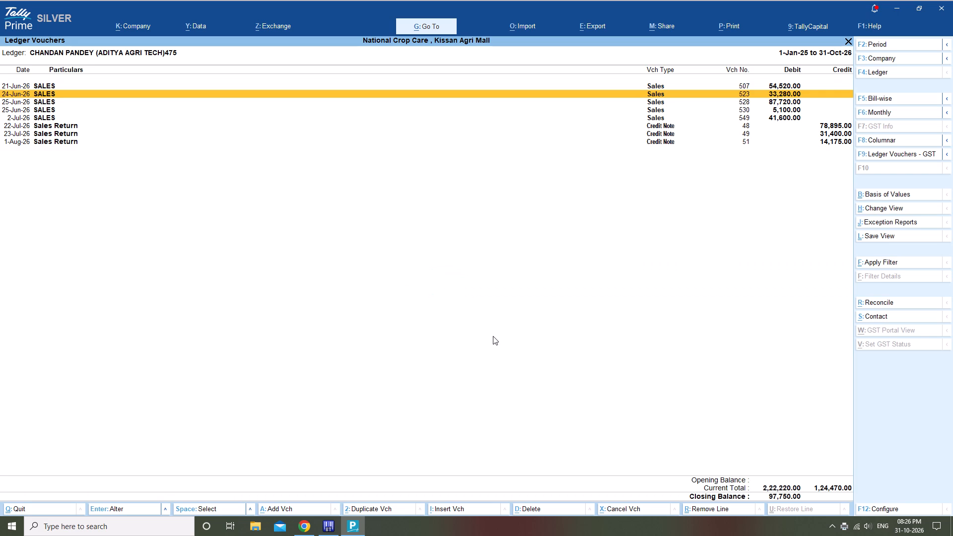
# Add a new sales voucher from the ledger with the customer marked (ADITYA AGRI TECH)475 as its party account.
pyautogui.click(319, 506)
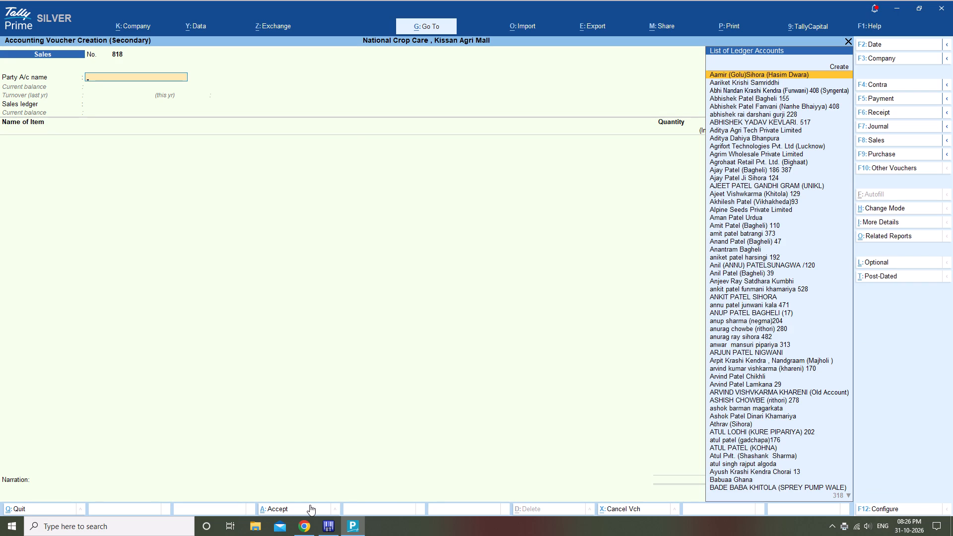
pyautogui.write('cha')
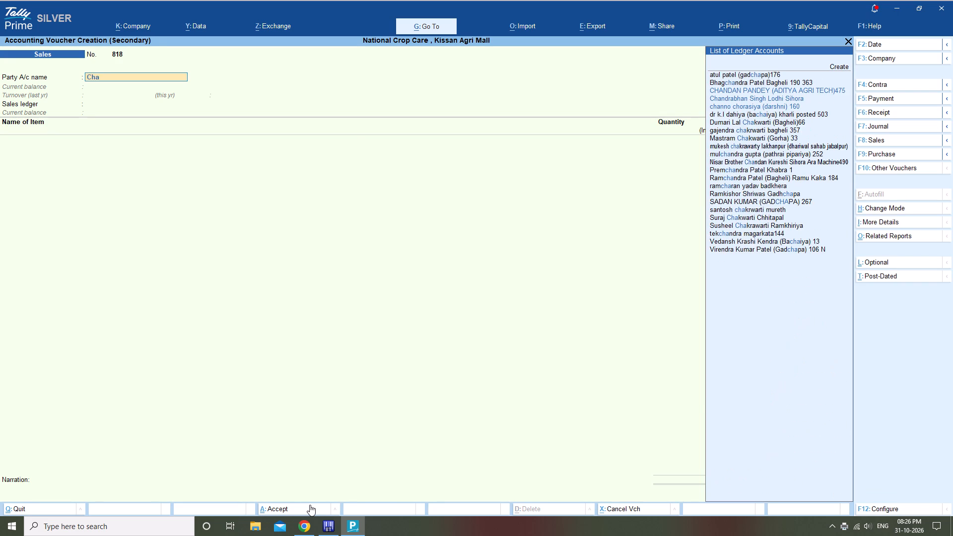
pyautogui.press('Down')
pyautogui.press('Return')
# Leave the new voucher's dispatch, order and export details blank except for India as the destination country.
pyautogui.press('Return')
pyautogui.press('Return')
pyautogui.press('Return')
pyautogui.press('Return')
pyautogui.press('Return')
pyautogui.press('Return')
pyautogui.press('Return')
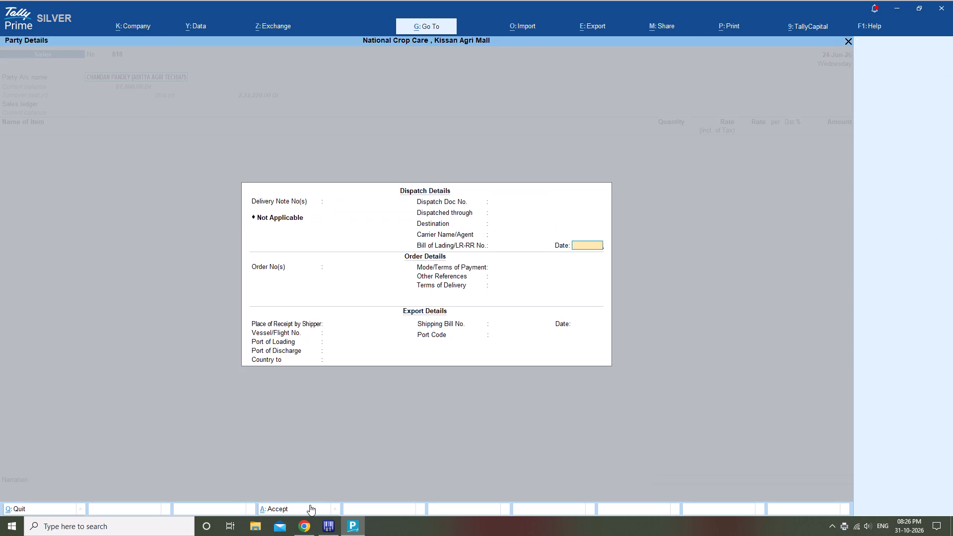
pyautogui.press('Return')
pyautogui.press('Return')
pyautogui.press('Return')
pyautogui.press('Return')
pyautogui.press('Return')
pyautogui.press('Return')
pyautogui.press('Return')
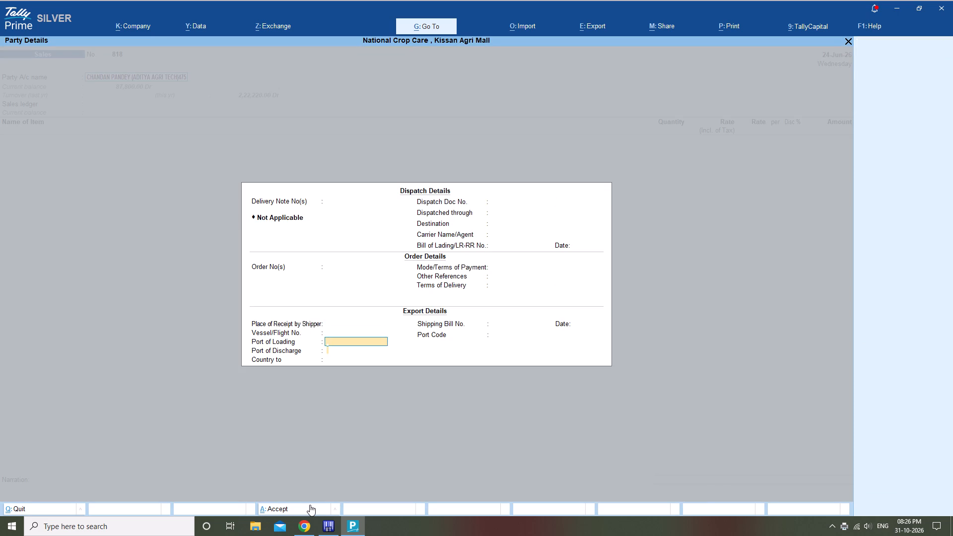
pyautogui.press('Return')
pyautogui.write('in')
pyautogui.press('Down')
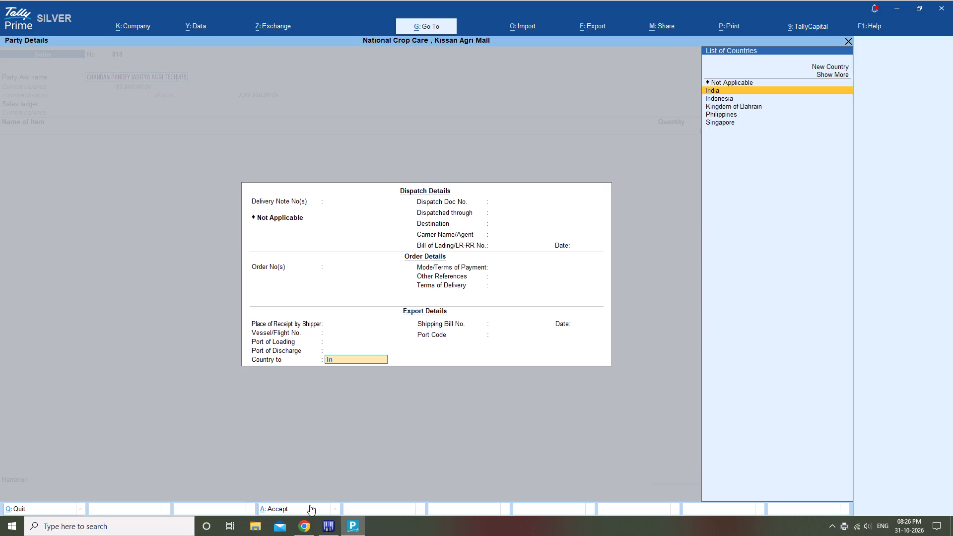
pyautogui.press('Return')
# Accept the buyer's party details as filled in, leaving the GSTIN/UIN field blank.
pyautogui.press('Return')
pyautogui.press('Return')
pyautogui.press('Return')
pyautogui.press('Return')
pyautogui.press('Return')
pyautogui.press('Return')
pyautogui.press('Return')
pyautogui.press('Return')
pyautogui.press('Return')
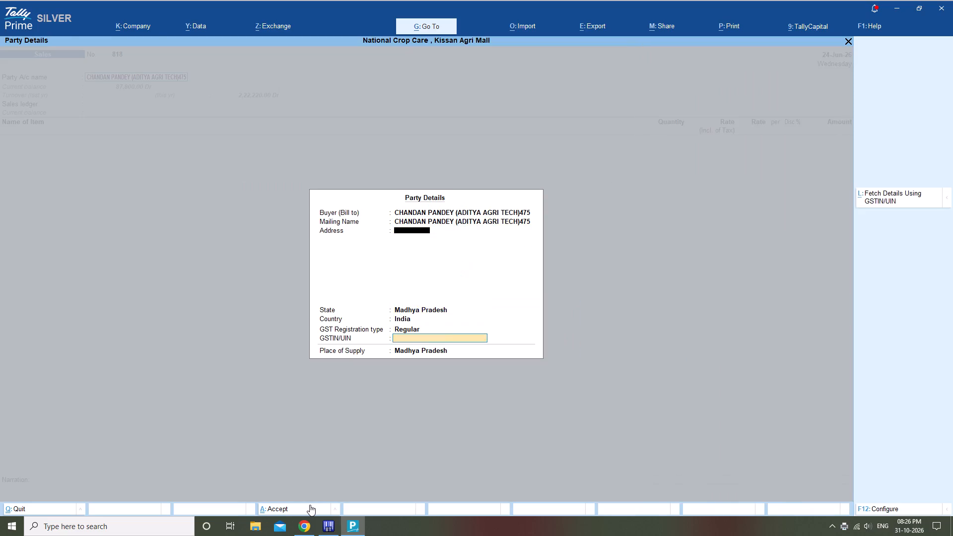
pyautogui.press('Return')
pyautogui.press('Return')
# Choose SALES as the sales ledger of the new voucher.
pyautogui.press('Down')
pyautogui.press('Down')
pyautogui.press('Down')
pyautogui.press('Down')
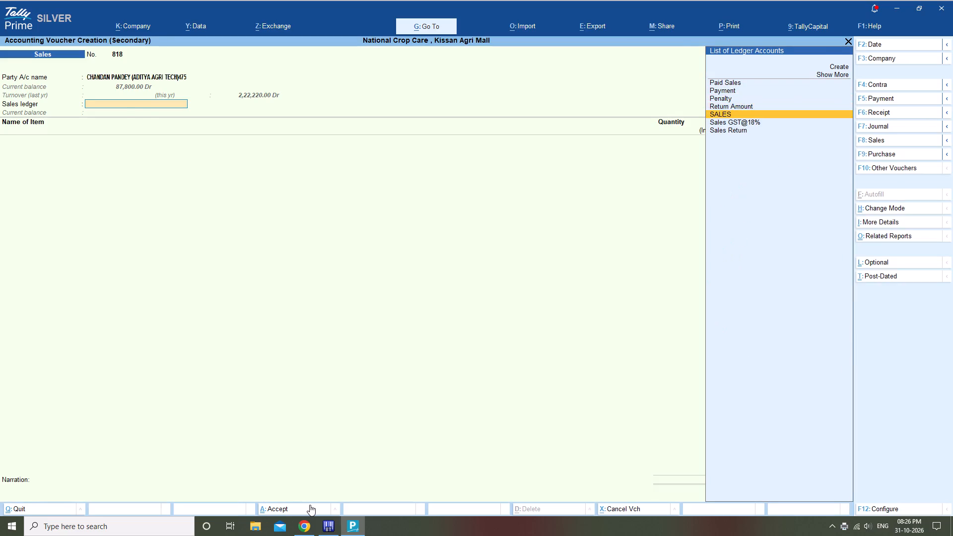
pyautogui.press('Return')
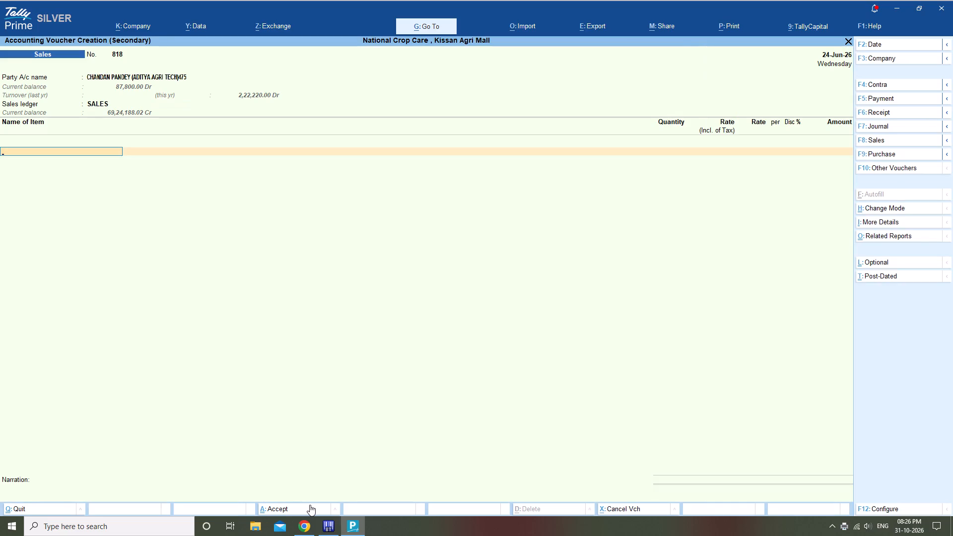
# Set the new sales voucher's date to 22-Jun-26.
pyautogui.press('F2')
pyautogui.write('22')
pyautogui.press('Return')
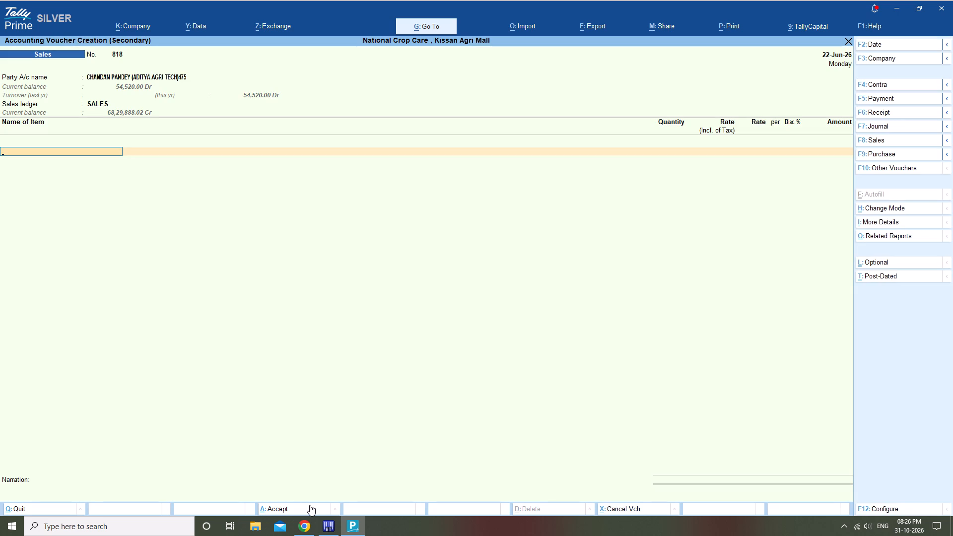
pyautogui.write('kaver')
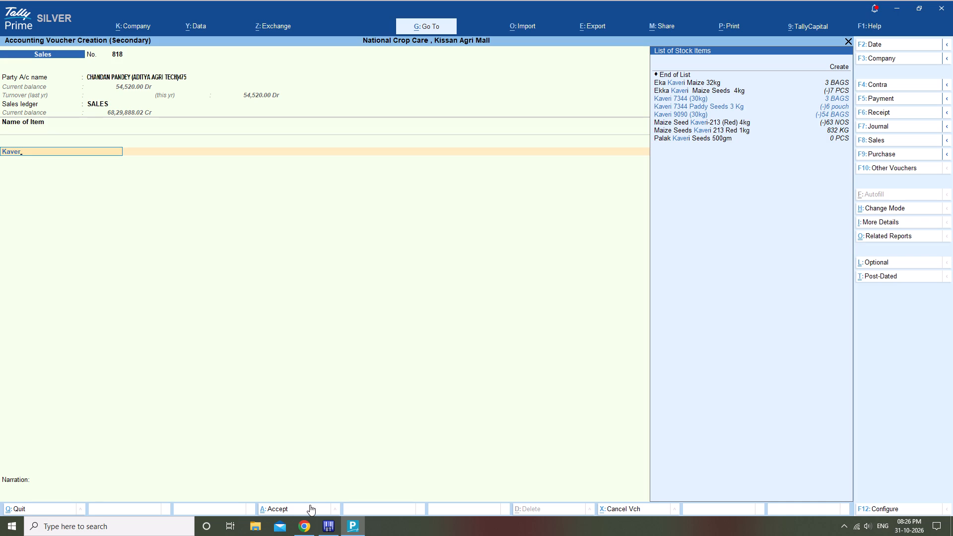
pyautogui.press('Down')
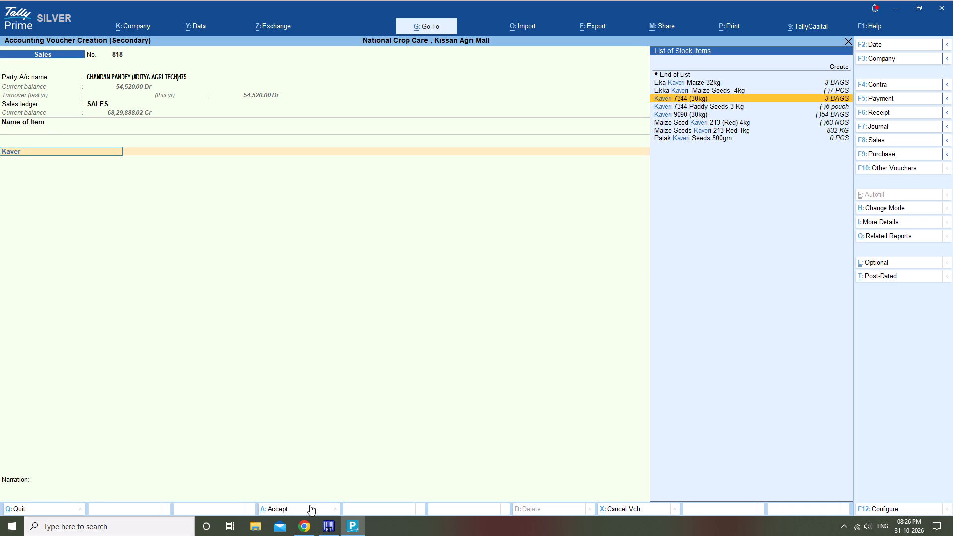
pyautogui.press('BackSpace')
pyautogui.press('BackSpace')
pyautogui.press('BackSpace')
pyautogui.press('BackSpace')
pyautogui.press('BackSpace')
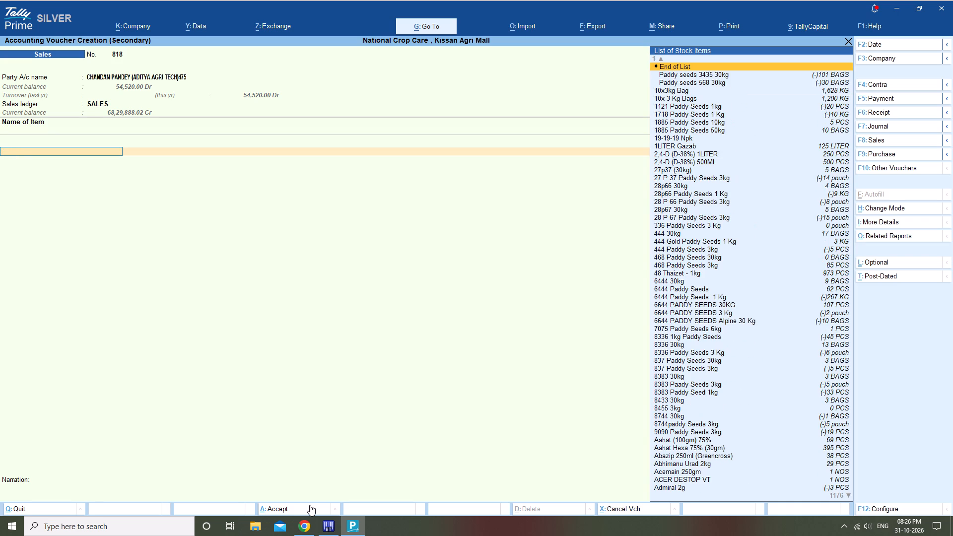
# Enter Maize Seed Kaveri-213 (Red) 4kg as the voucher's first stock item.
pyautogui.write('213')
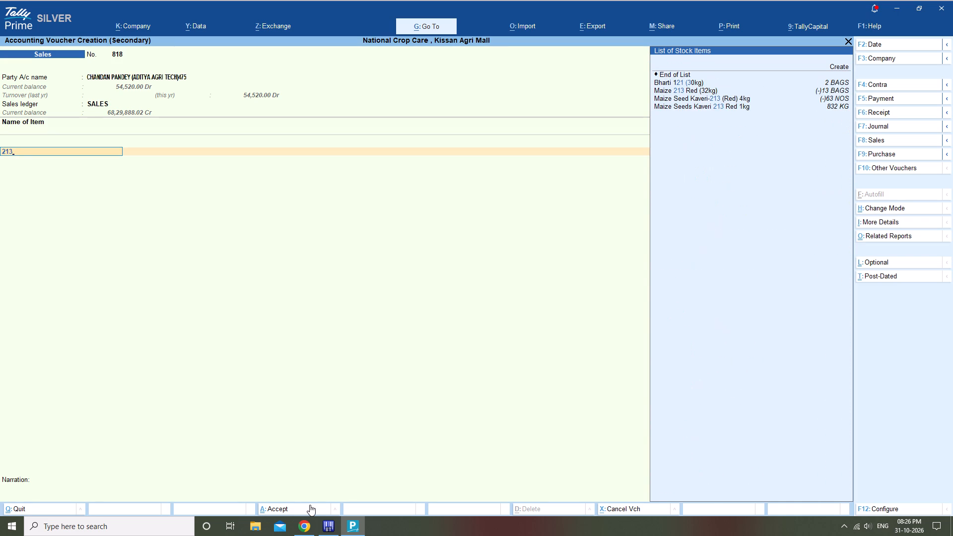
pyautogui.press('Down')
pyautogui.press('Down')
pyautogui.press('Down')
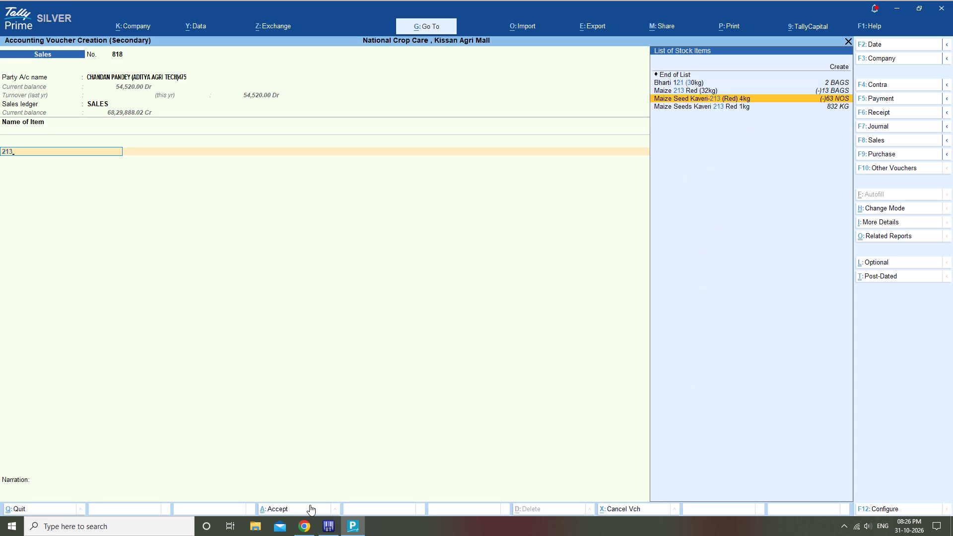
pyautogui.press('Return')
# Allocate 16 NOS of the maize seed from Main Location with no tracking number, keeping the suggested rate and amount.
pyautogui.press('Return')
pyautogui.press('Return')
pyautogui.press('m')
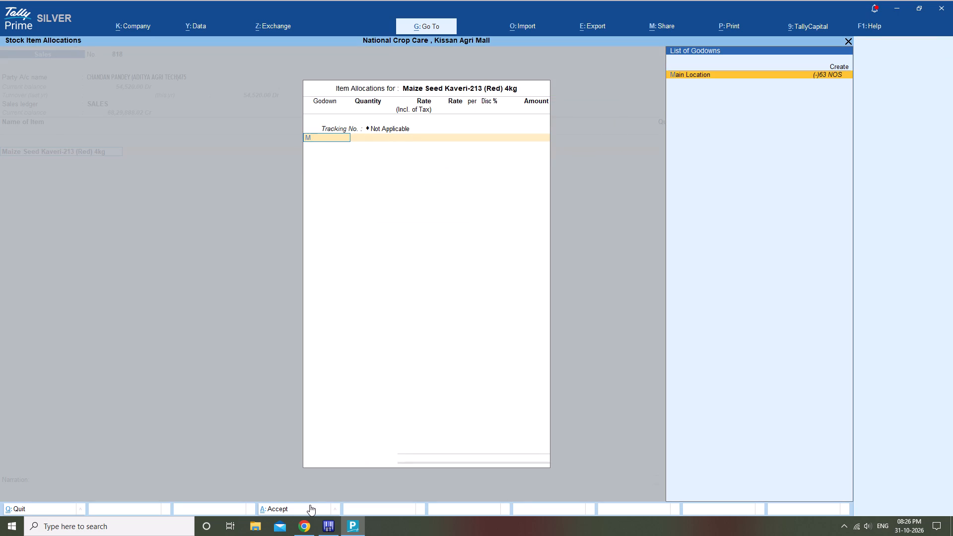
pyautogui.press('Return')
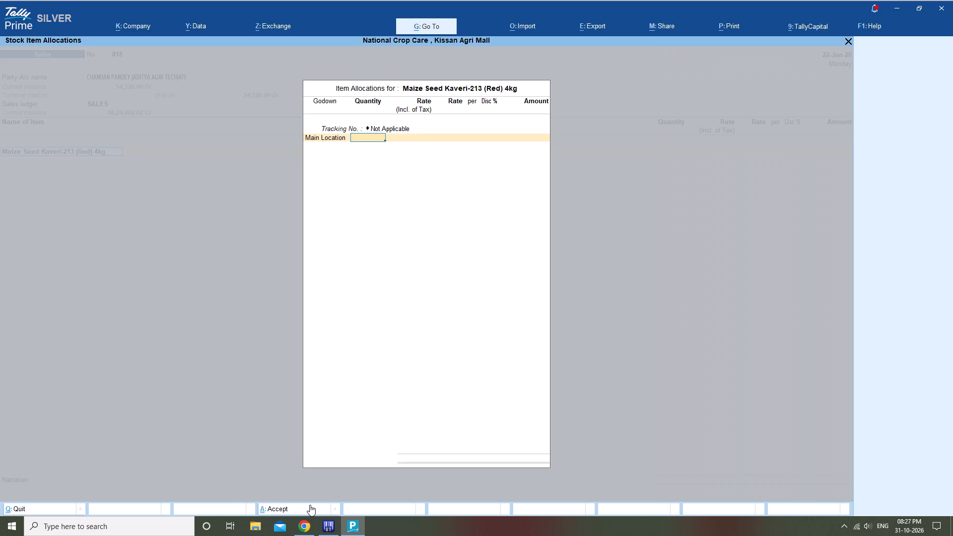
pyautogui.write('16')
pyautogui.press('Return')
pyautogui.press('Return')
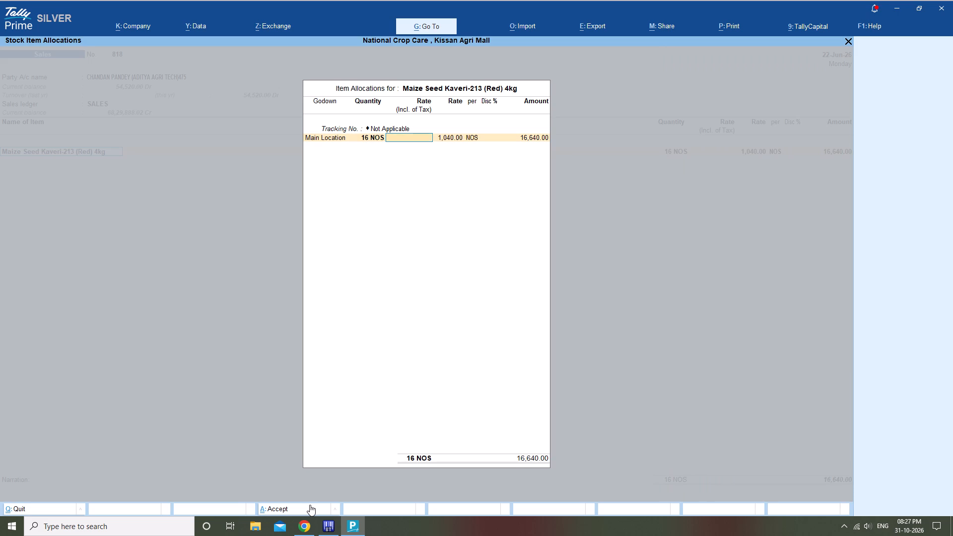
pyautogui.press('Return')
pyautogui.press('Return')
pyautogui.press('Return')
pyautogui.press('Return')
pyautogui.press('Return')
pyautogui.press('Return')
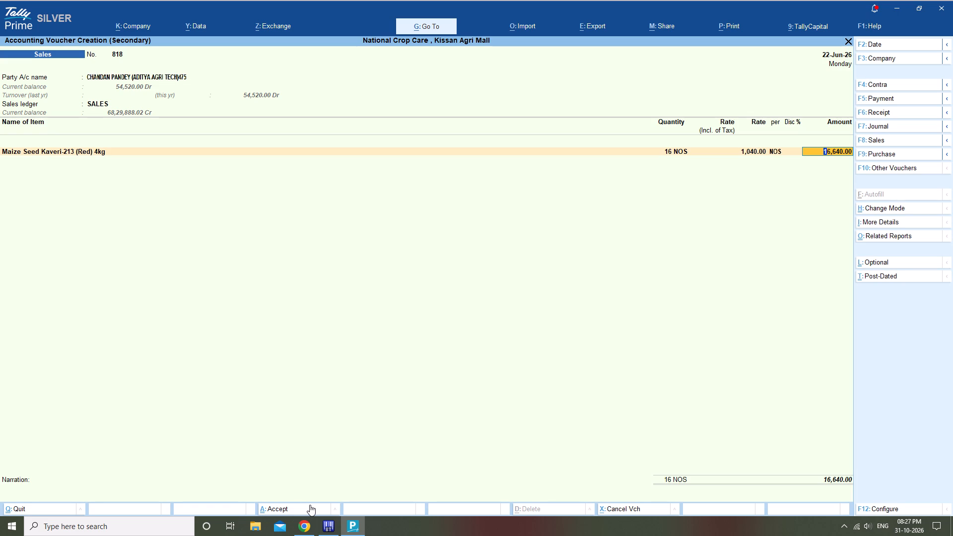
pyautogui.press('Return')
pyautogui.press('Return')
pyautogui.press('Return')
pyautogui.press('Return')
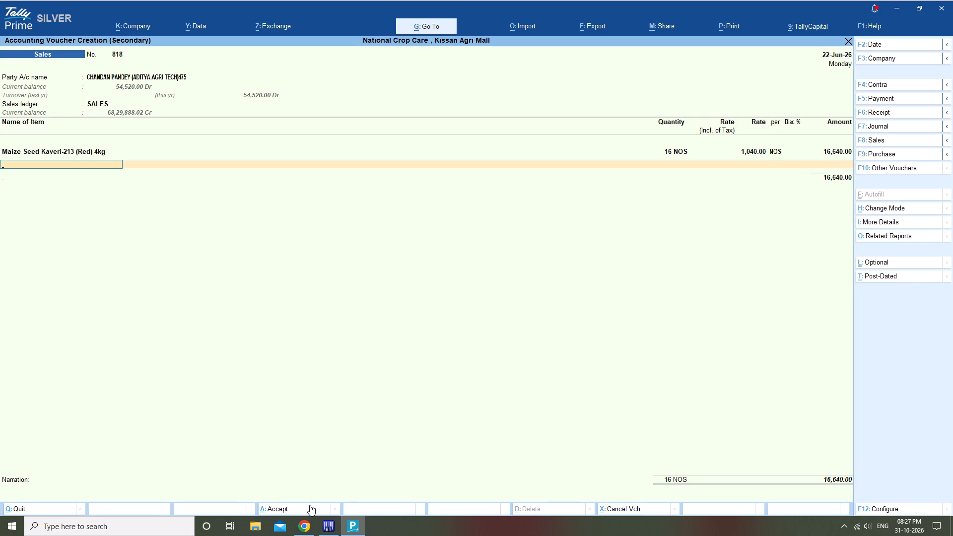
# End the item list, leave the narration blank, and save the new sales voucher.
pyautogui.press('Return')
pyautogui.press('Return')
pyautogui.press('Return')
pyautogui.press('Return')
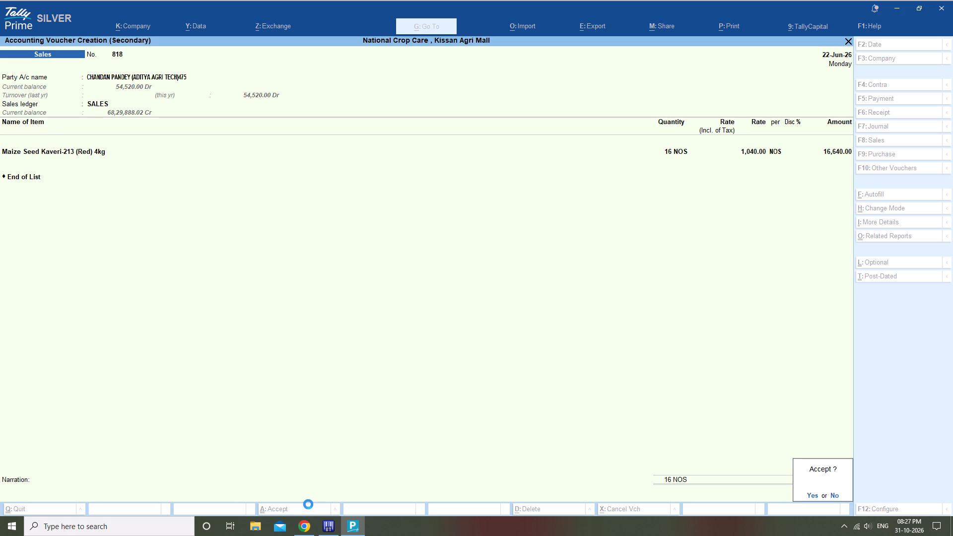
pyautogui.press('Return')
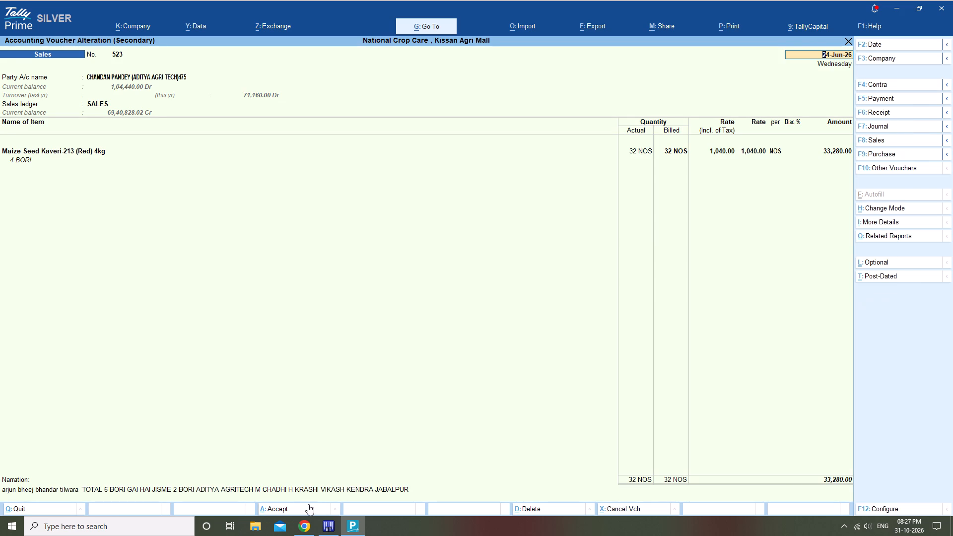
# Check the item line and narration of the 24-Jun-26 sales voucher 523, and return to the ledger without changing it.
pyautogui.press('Escape')
pyautogui.press('Escape')
pyautogui.press('Escape')
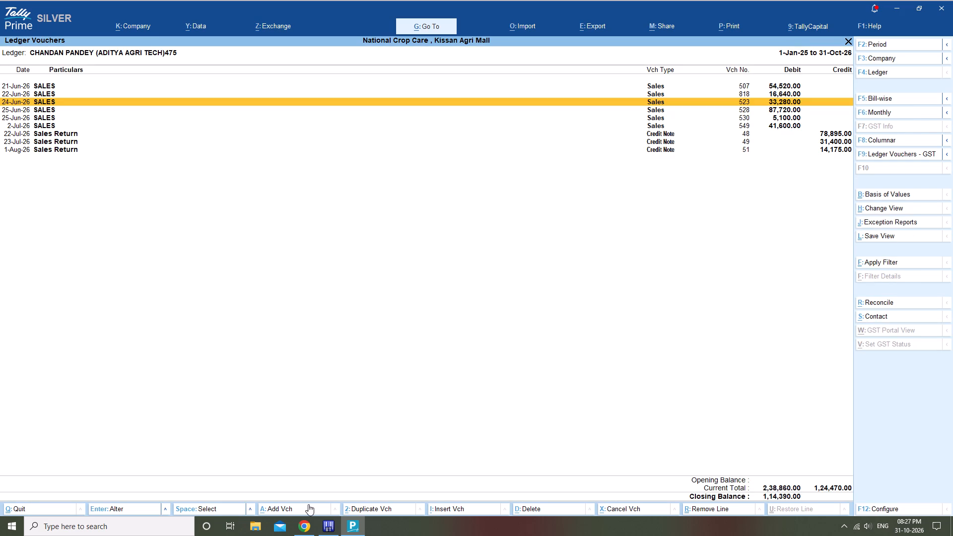
pyautogui.press('Return')
pyautogui.press('Escape')
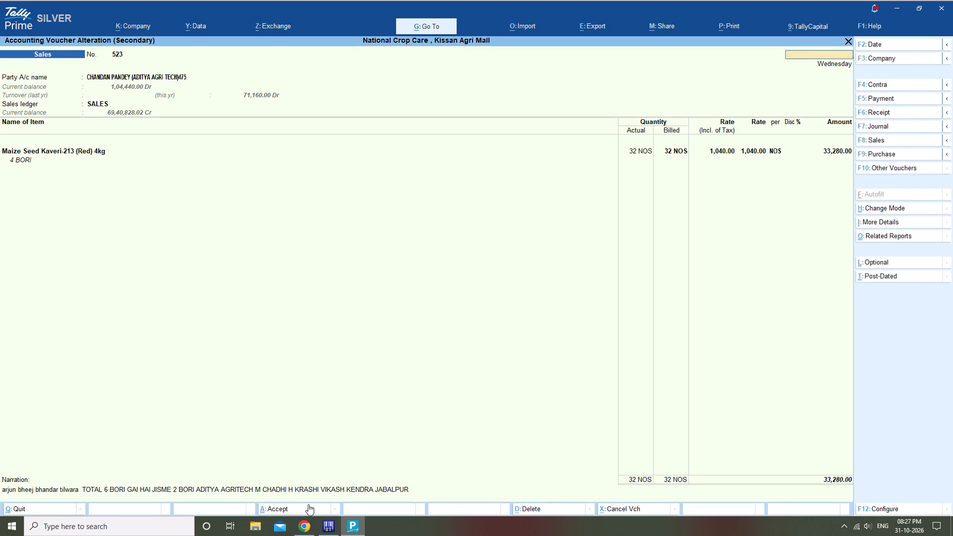
pyautogui.press('Escape')
pyautogui.press('Escape')
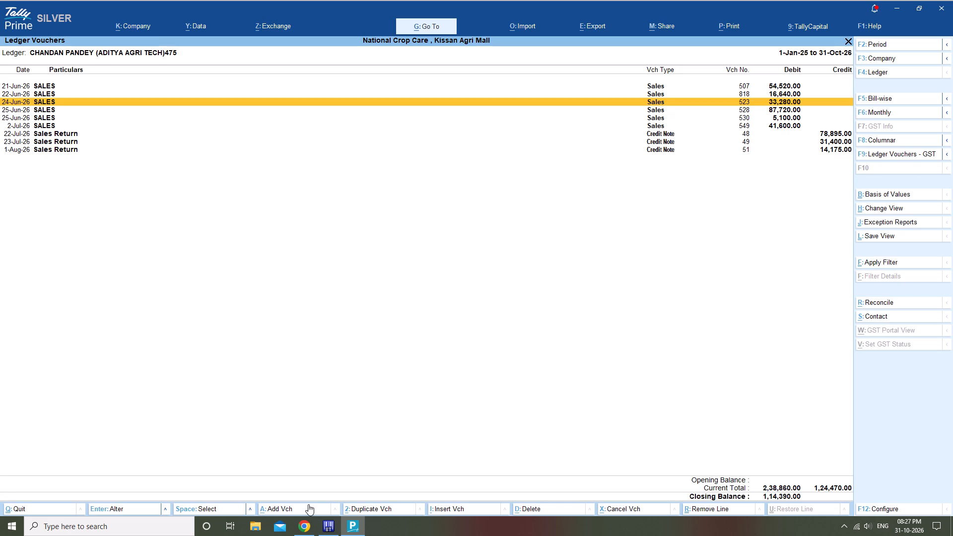
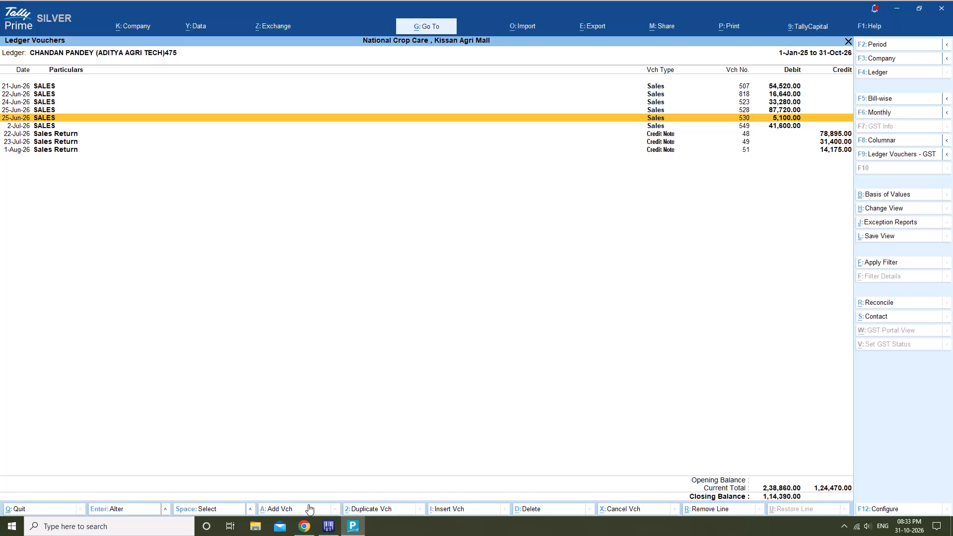
# Check the item line and narration of the 2-Jul-26 sales voucher 549, and return to the ledger without changing it.
pyautogui.press('Down')
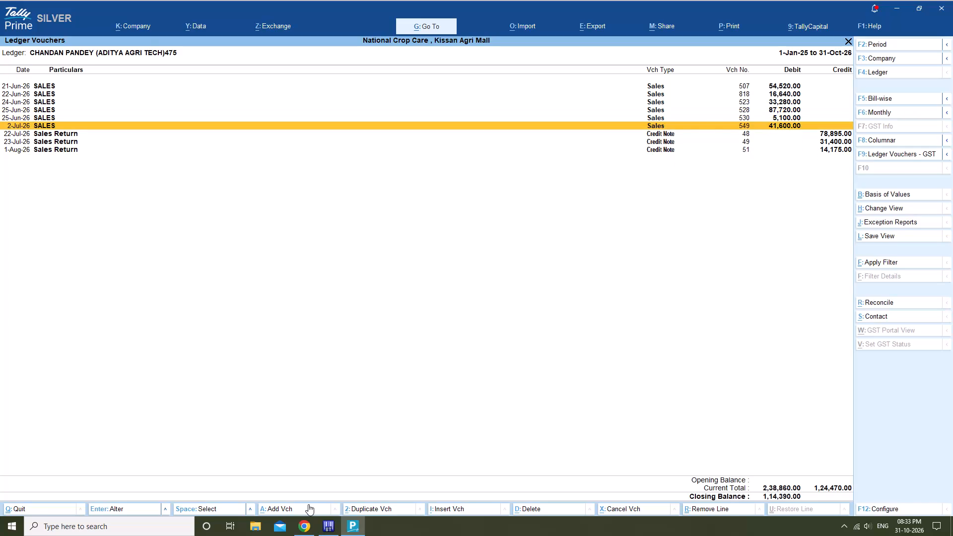
pyautogui.press('Return')
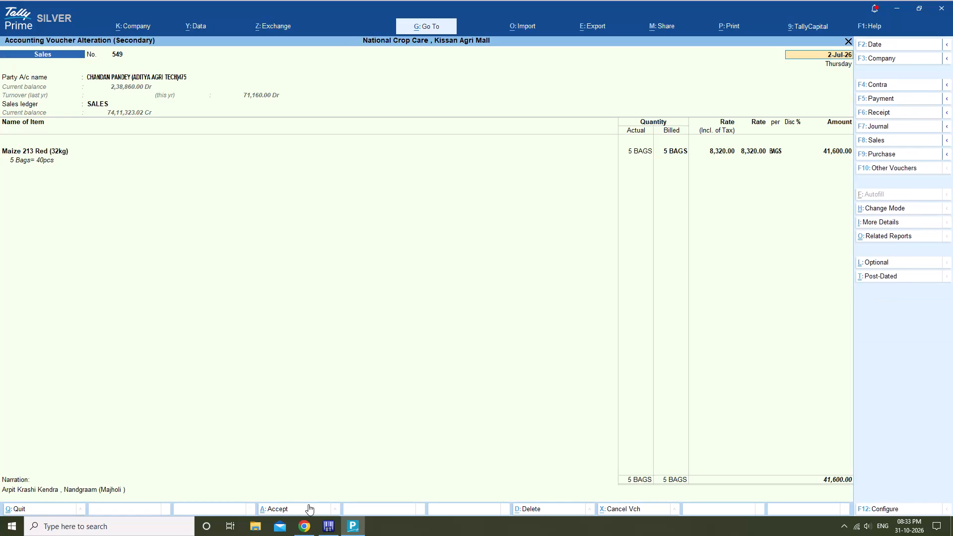
pyautogui.press('Escape')
pyautogui.press('Escape')
pyautogui.press('Escape')
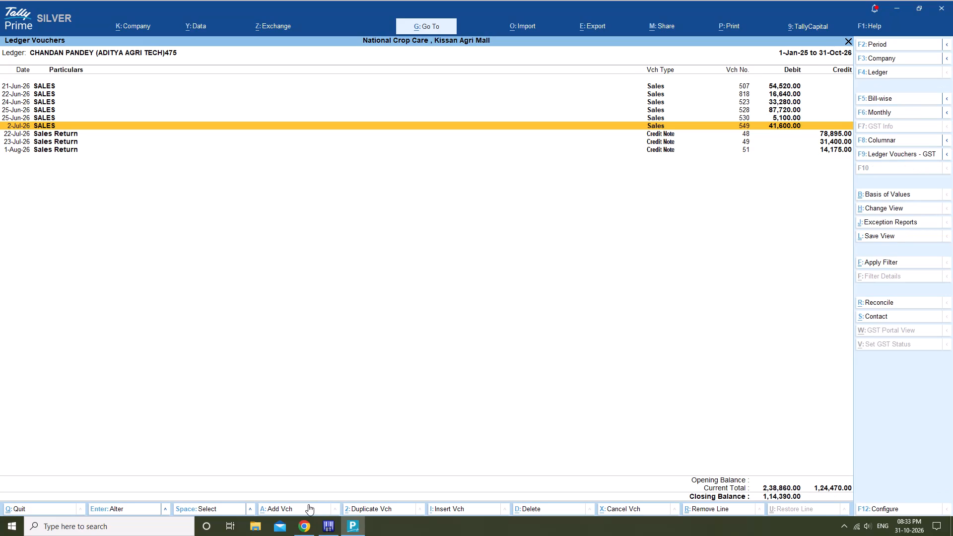
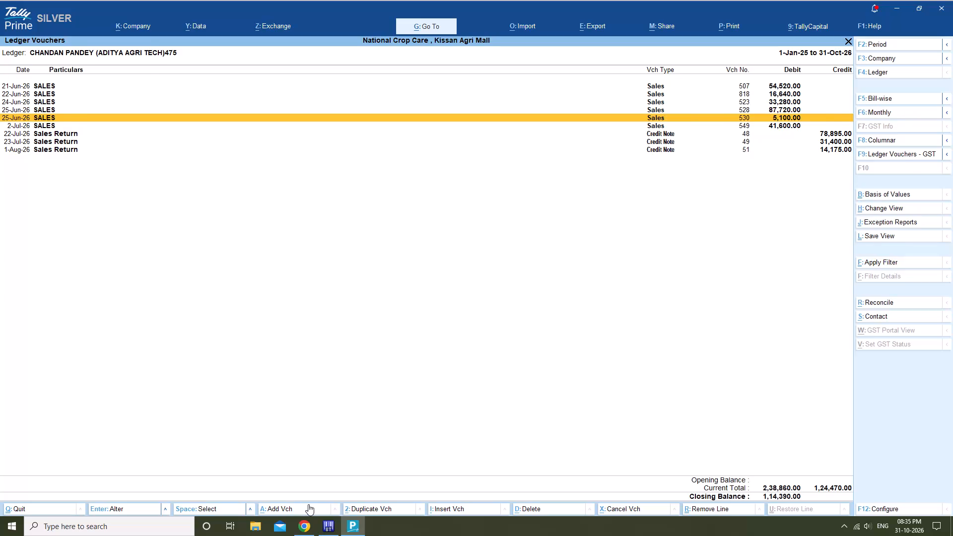
# Check the item line of the 25-Jun-26 sales voucher 530, and return to the ledger without changing it.
pyautogui.press('Return')
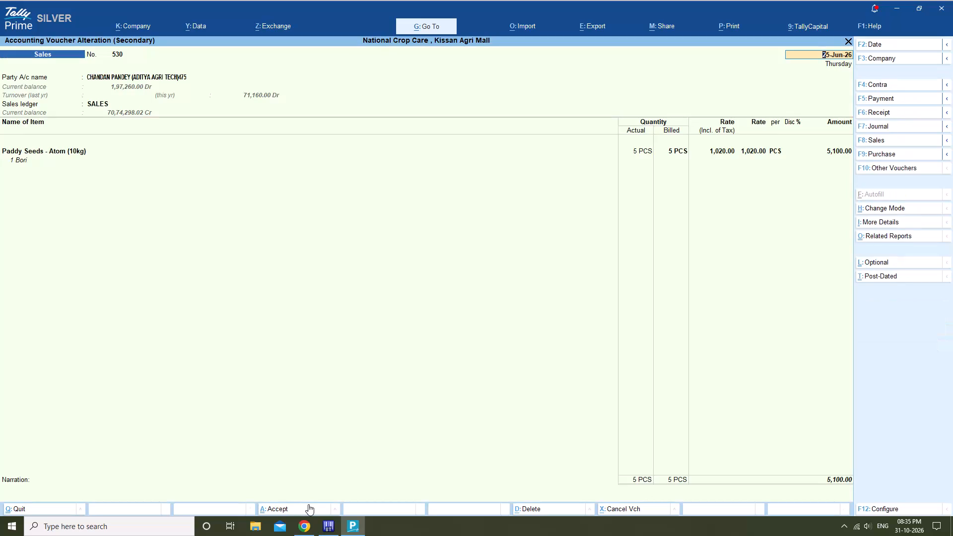
pyautogui.press('Escape')
pyautogui.press('Escape')
pyautogui.press('Escape')
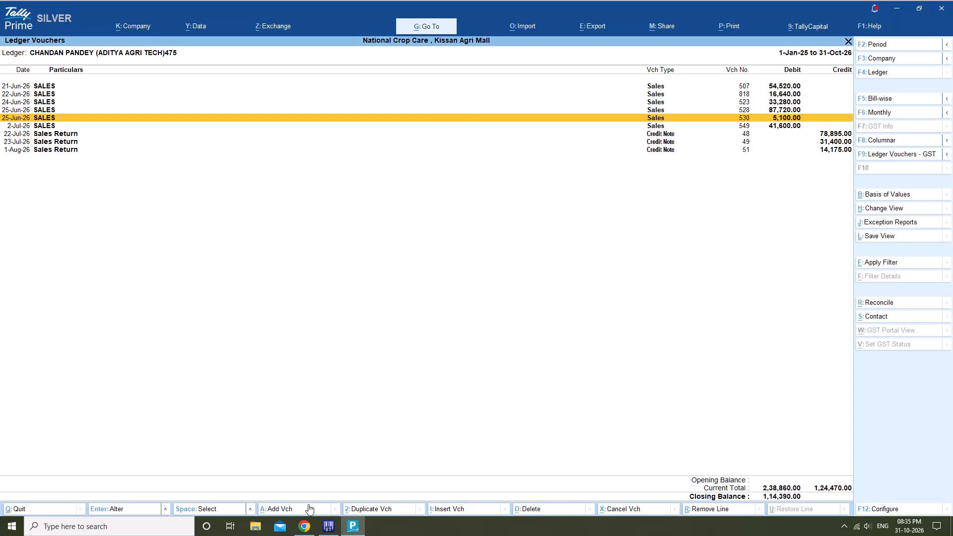
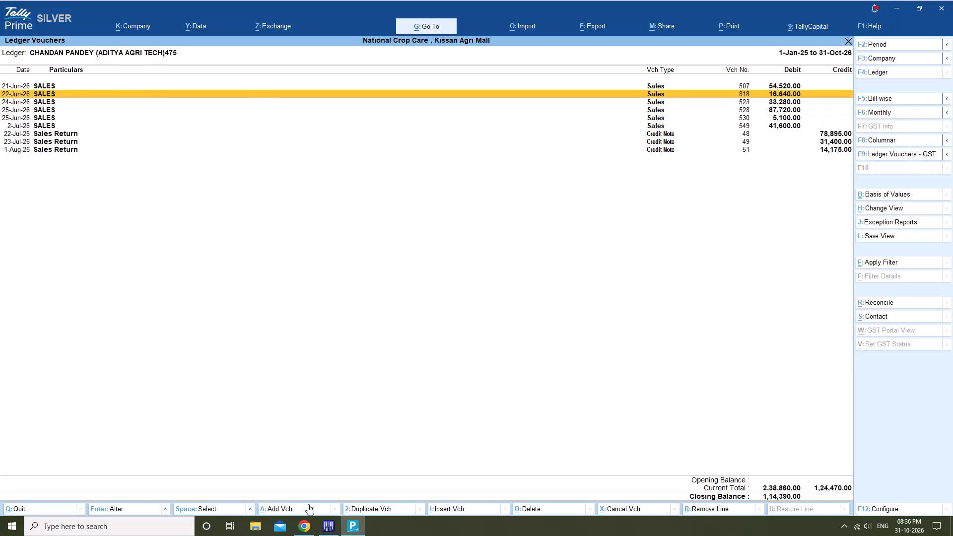
# Print one copy of the Tax Invoice for the 22-Jun-26 sales voucher 818, and return to the ledger without changing the voucher.
pyautogui.press('Return')
pyautogui.click(725, 20)
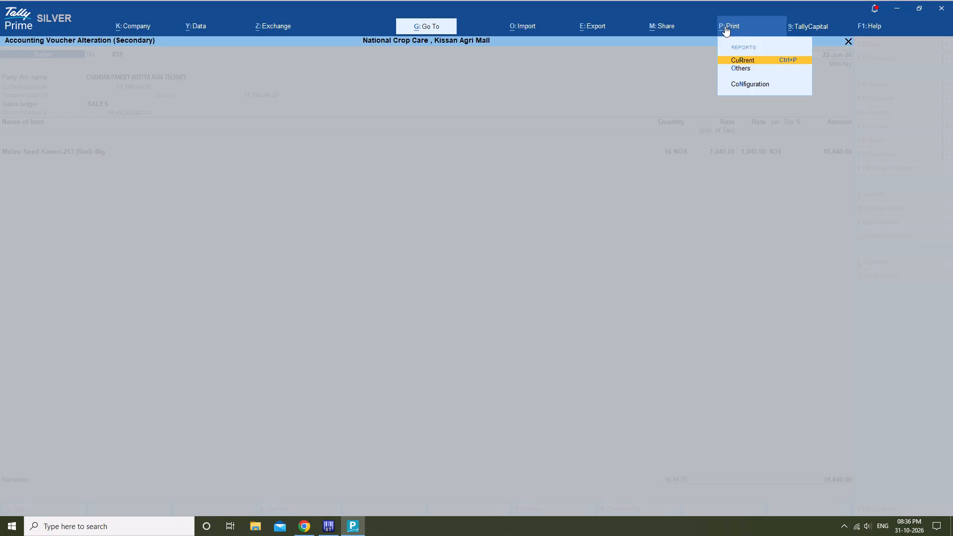
pyautogui.click(750, 60)
pyautogui.click(474, 319)
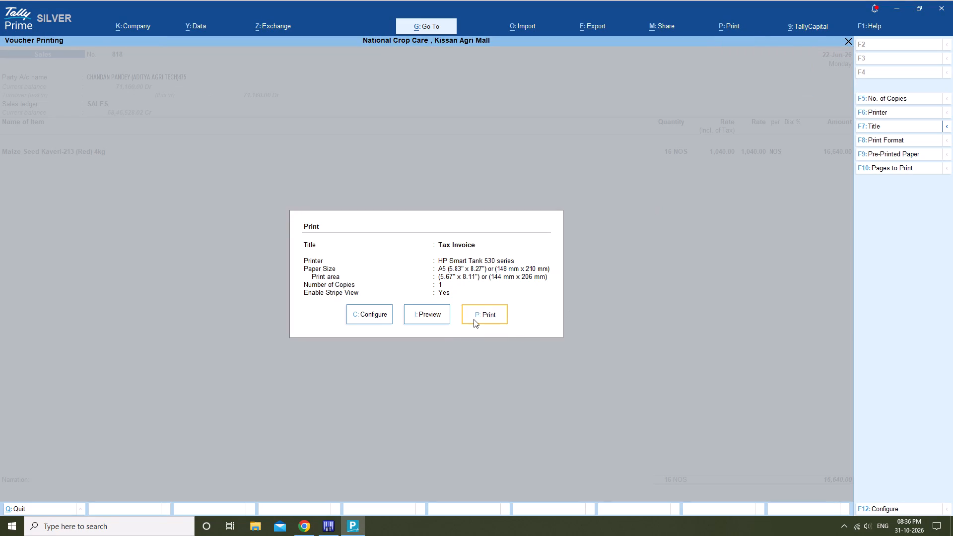
pyautogui.press('Escape')
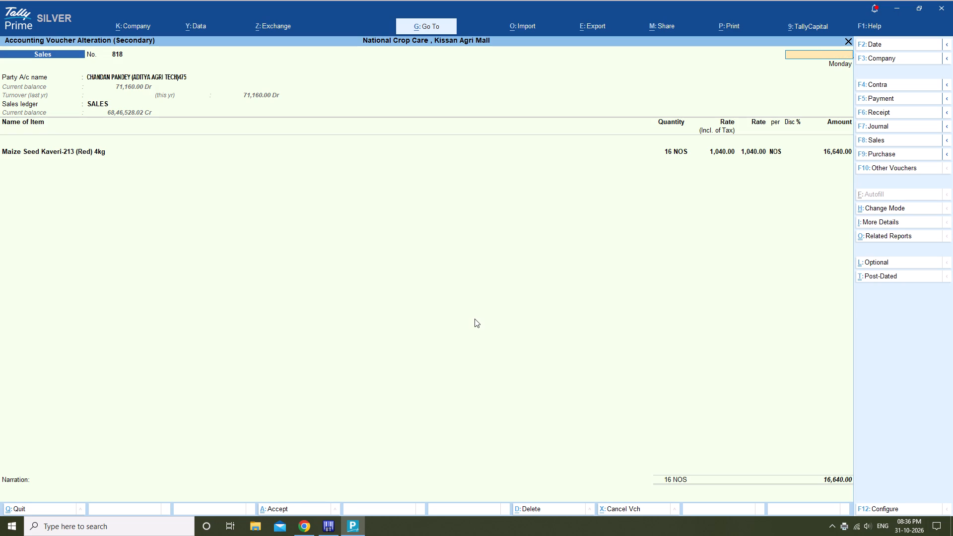
pyautogui.press('Escape')
pyautogui.press('Escape')
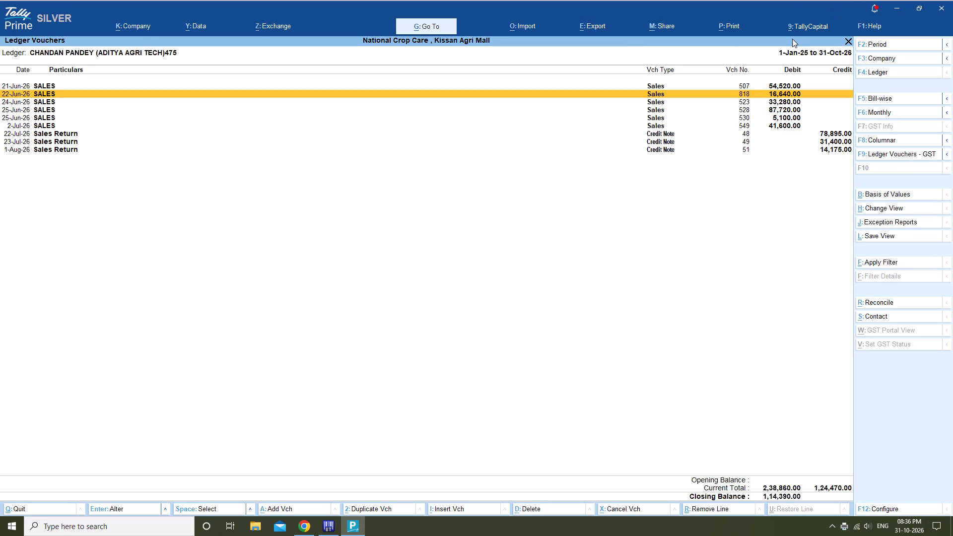
# Print one copy of the Aditya Agri Tech ledger account in condensed format with voucher numbers.
pyautogui.click(734, 23)
pyautogui.click(752, 58)
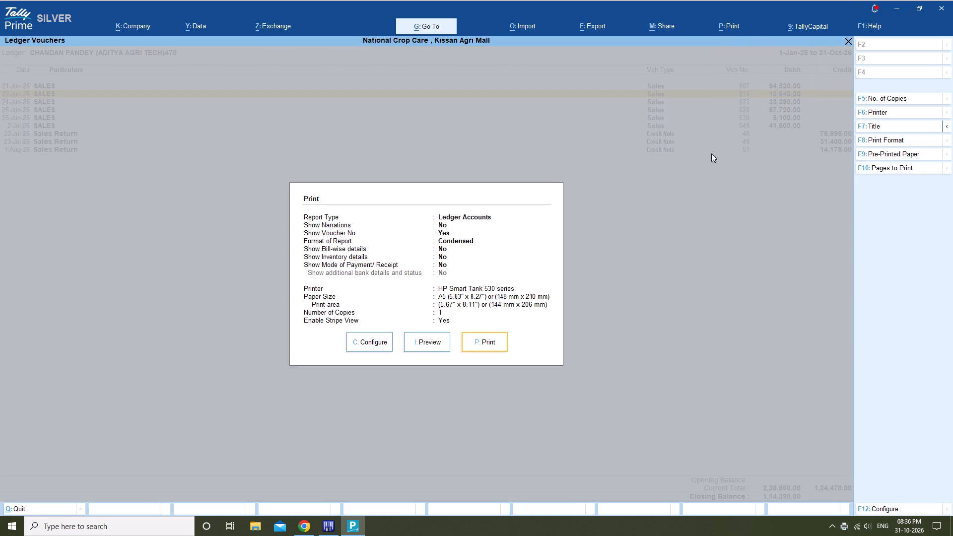
pyautogui.click(468, 337)
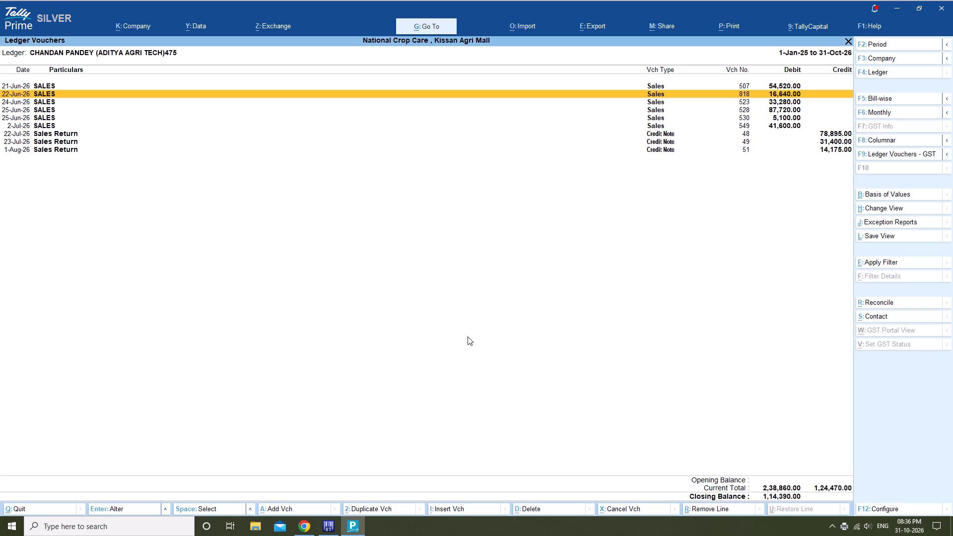
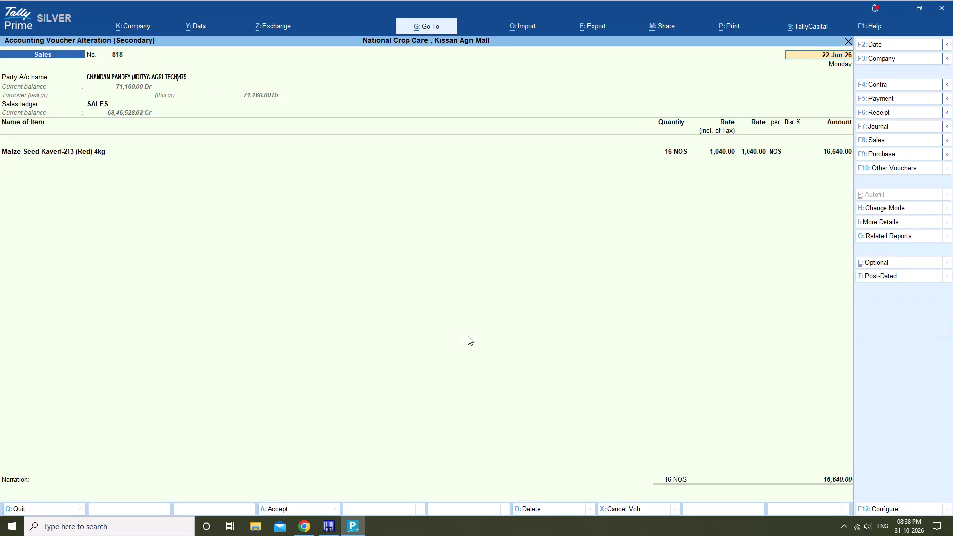
# Leave the 22-Jun-26 sales voucher 818 without altering it.
pyautogui.press('Escape')
pyautogui.press('Escape')
pyautogui.press('Escape')
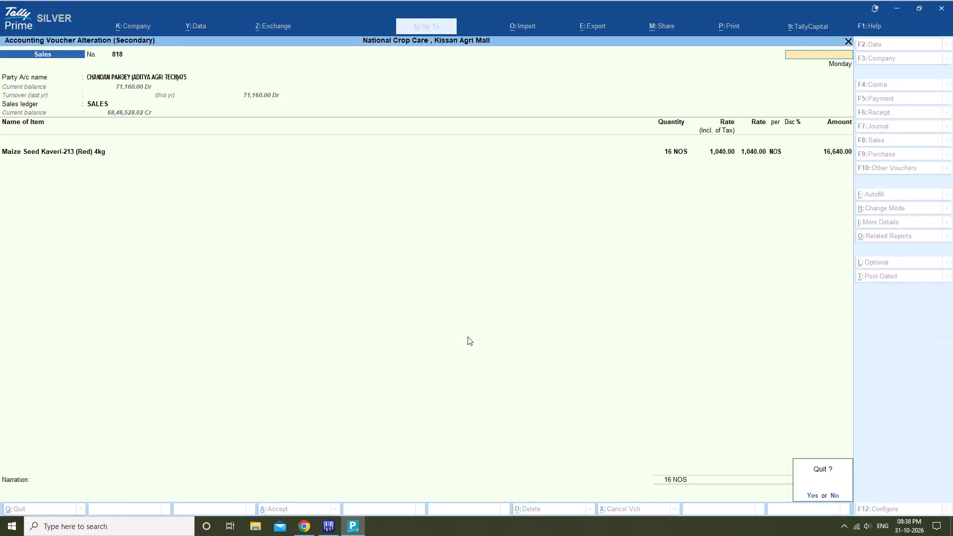
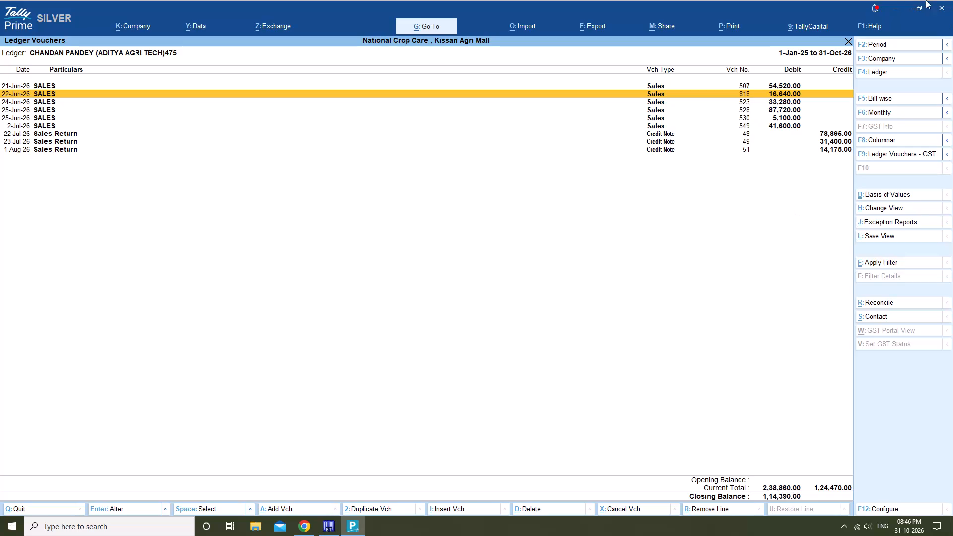
# Quit TallyPrime from the Aditya Agri Tech party's ledger vouchers and confirm the exit.
pyautogui.click(936, 7)
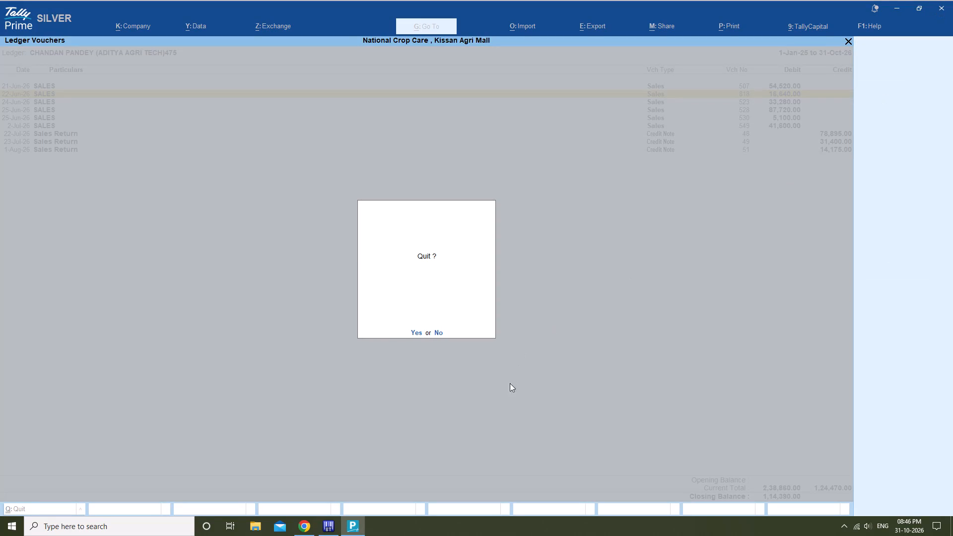
pyautogui.click(408, 331)
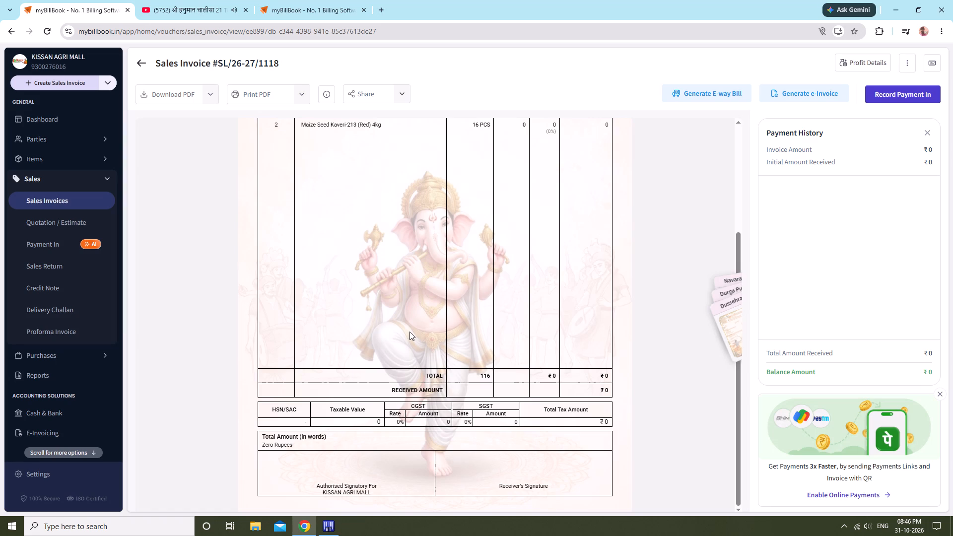
# In myBillBook, open the sales invoices list and filter it to Today to review the day's invoices and totals.
pyautogui.click(41, 183)
pyautogui.click(184, 136)
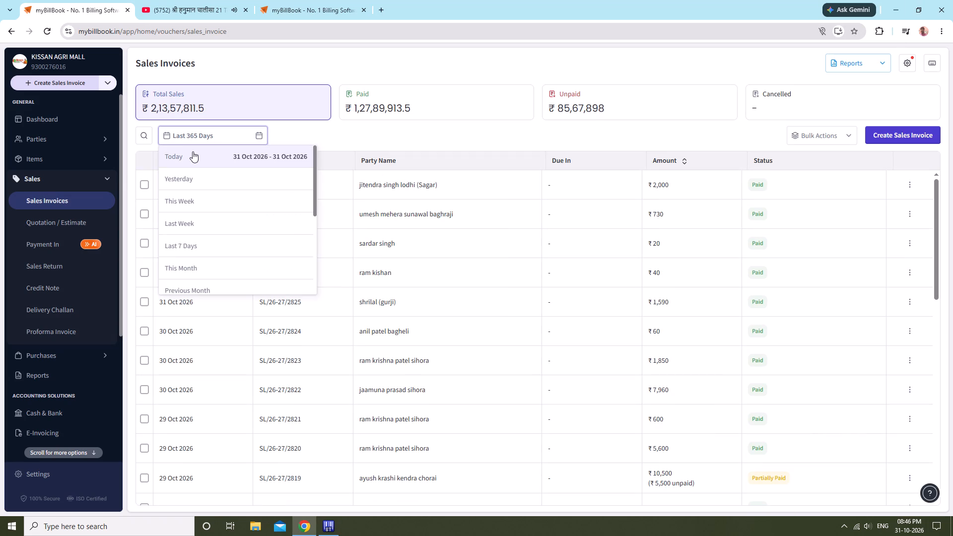
pyautogui.click(193, 151)
pyautogui.click(310, 126)
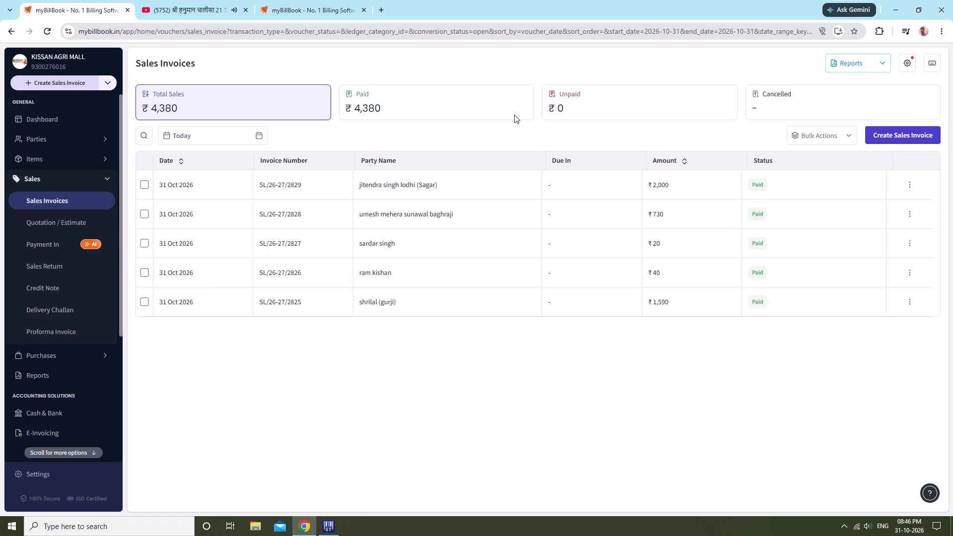
pyautogui.click(551, 96)
pyautogui.click(267, 107)
pyautogui.click(464, 137)
# Close the Chrome browser and the BarTender label program, leaving only the desktop.
pyautogui.click(939, 3)
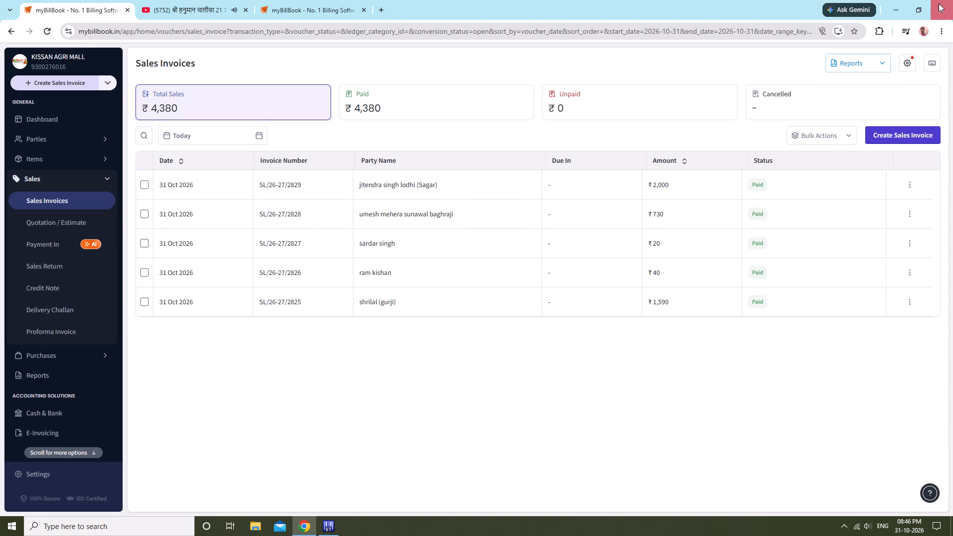
pyautogui.click(939, 3)
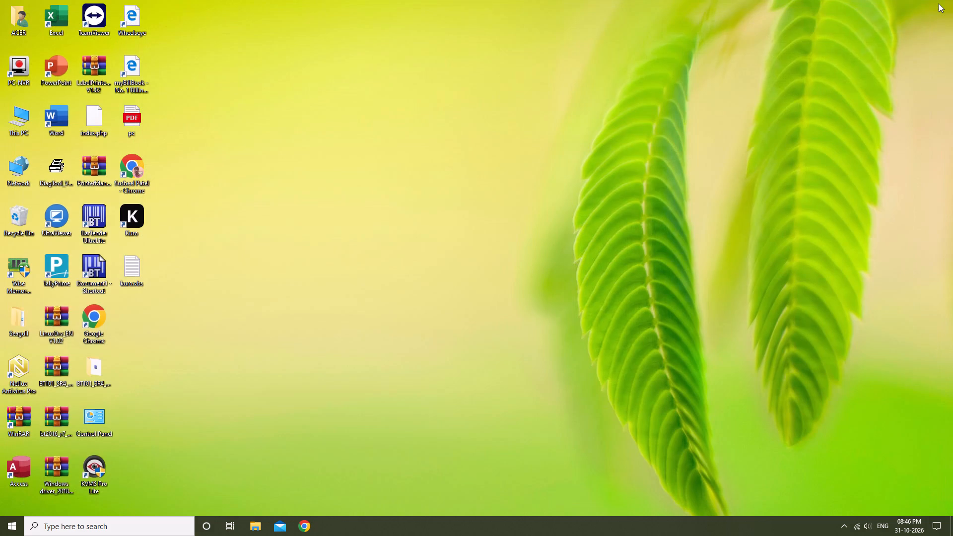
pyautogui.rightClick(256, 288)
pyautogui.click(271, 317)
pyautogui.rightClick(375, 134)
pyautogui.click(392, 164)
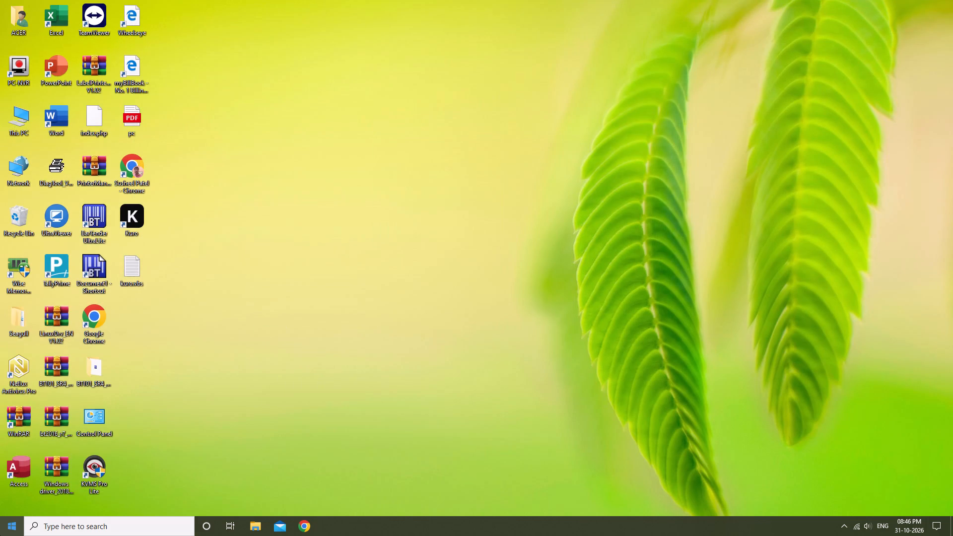
# Bring up the Windows power options for shutting down the computer.
pyautogui.click(0, 535)
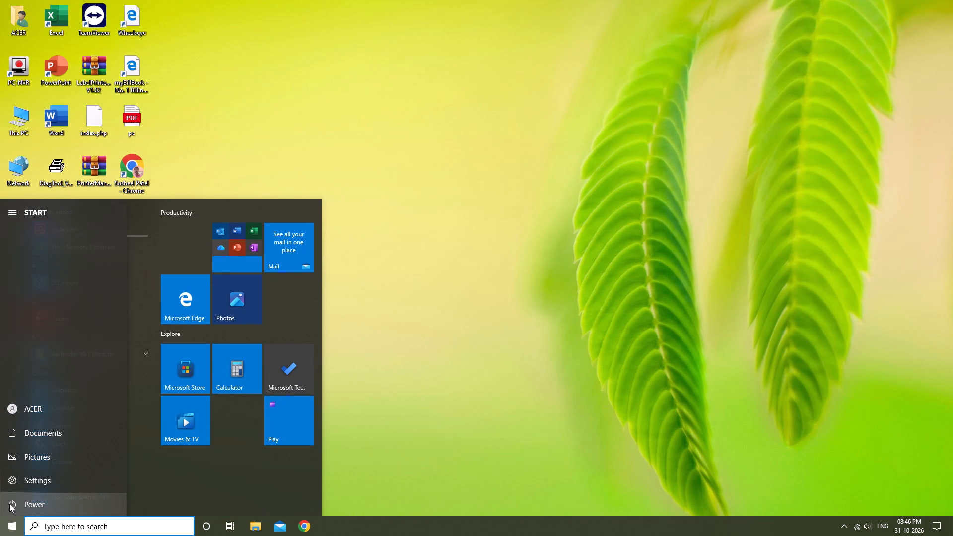
pyautogui.click(9, 504)
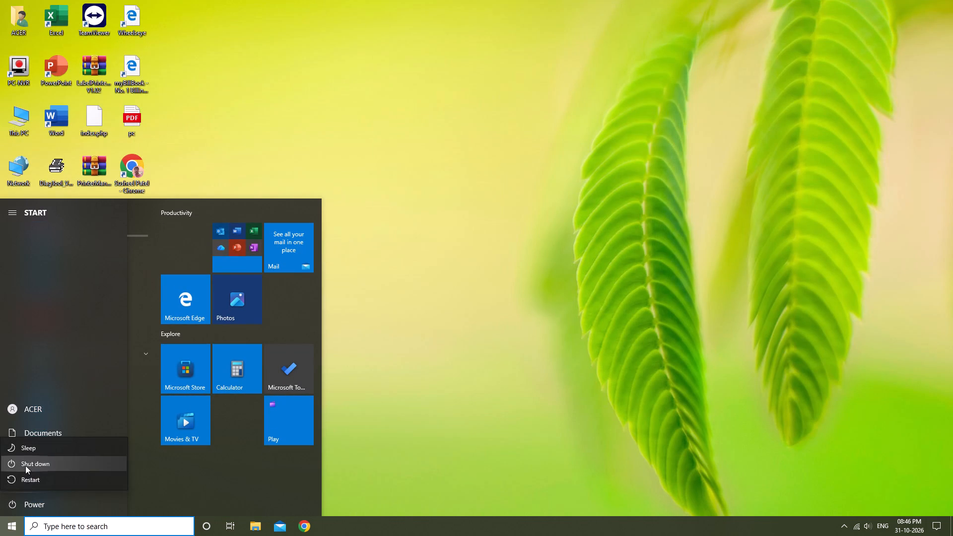